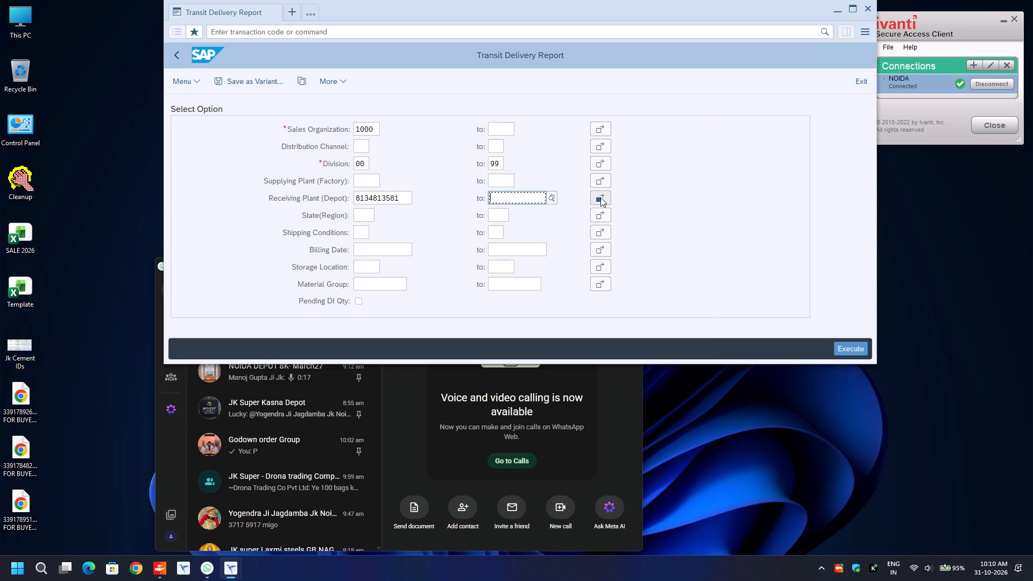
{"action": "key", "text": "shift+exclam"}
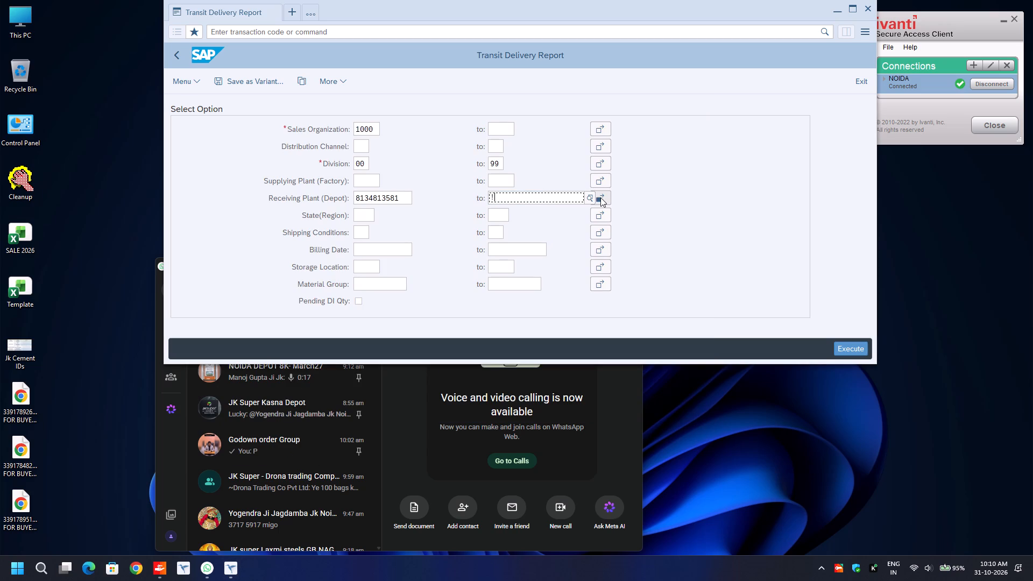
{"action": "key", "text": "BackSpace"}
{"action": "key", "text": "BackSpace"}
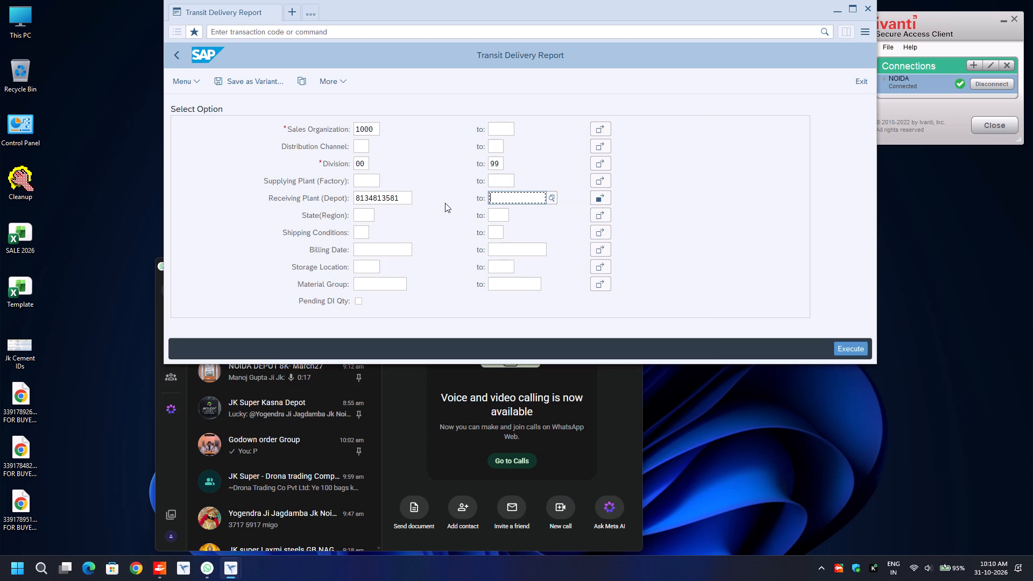
Replace the Receiving Plant (Depot) entry with a multiple selection of the single values 8134, 8135 and 8136.
{"action": "left_click_drag", "start_coordinate": [402, 197], "coordinate": [245, 214]}
{"action": "key", "text": "Delete"}
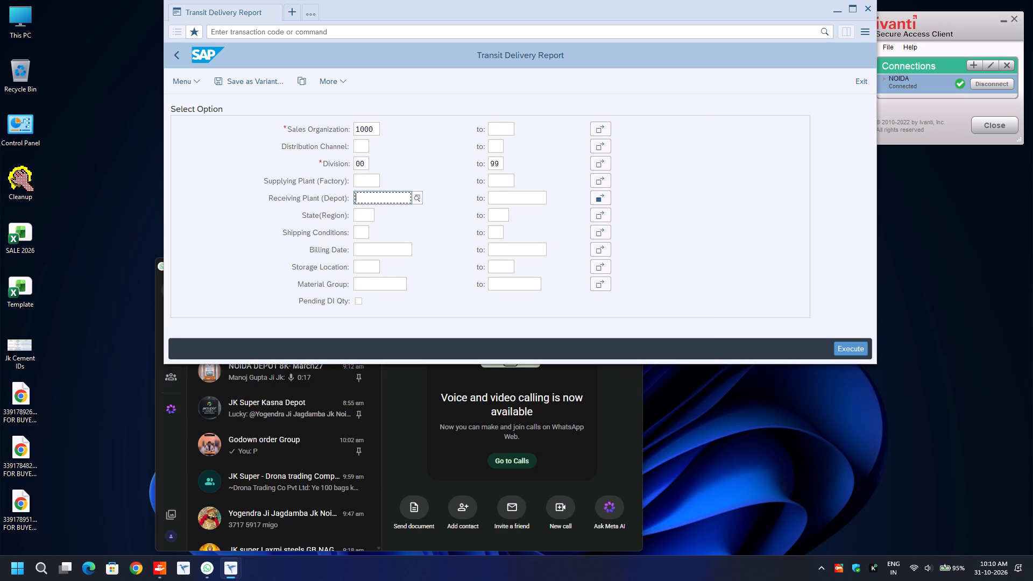
{"action": "key", "text": "Tab"}
{"action": "key", "text": "Tab"}
{"action": "key", "text": "Return"}
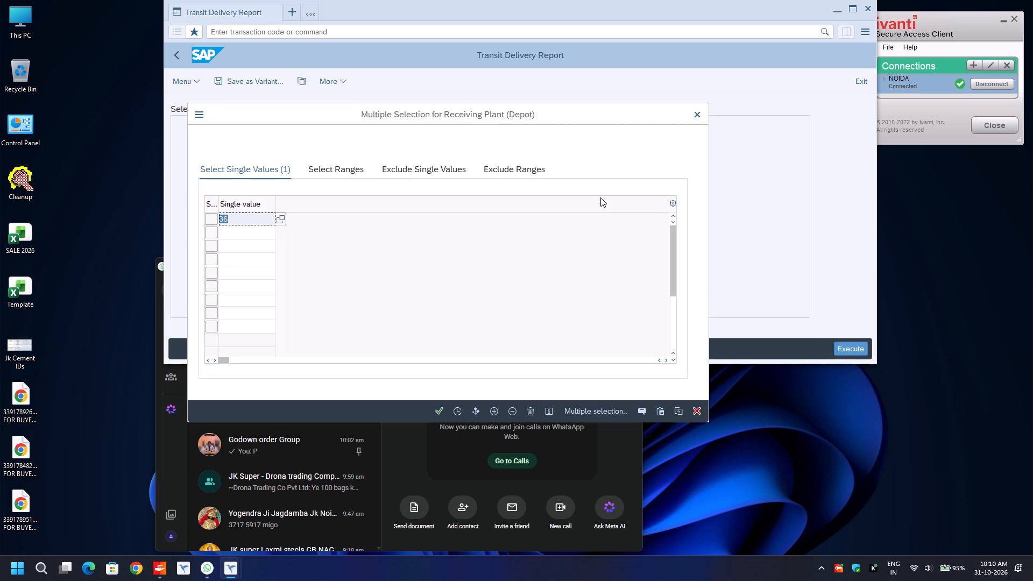
{"action": "type", "text": "88"}
{"action": "key", "text": "BackSpace"}
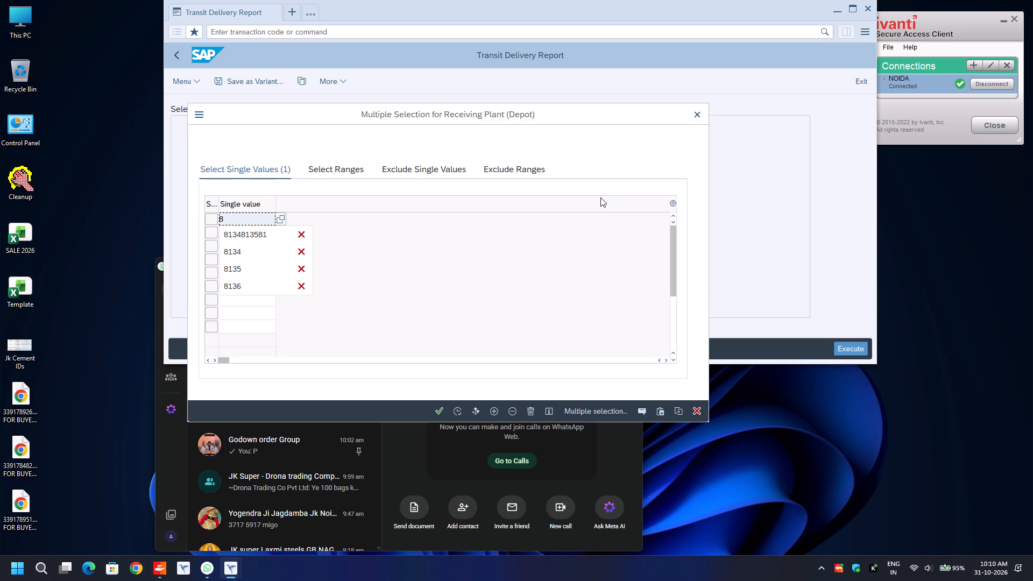
{"action": "type", "text": "134"}
{"action": "key", "text": "Tab"}
{"action": "key", "text": "Tab"}
{"action": "type", "text": "8135"}
{"action": "key", "text": "Tab"}
{"action": "key", "text": "Tab"}
{"action": "type", "text": "8136"}
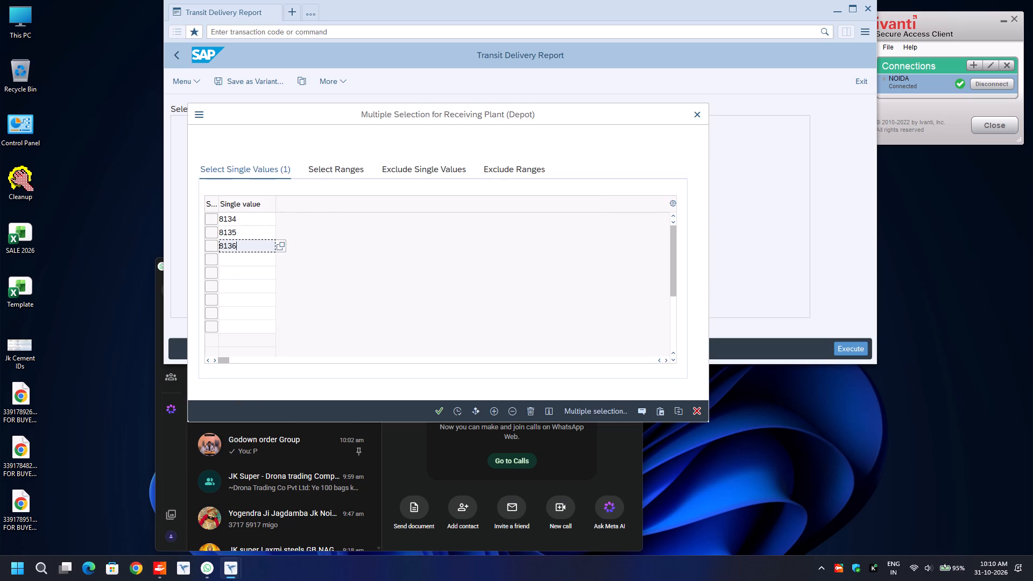
{"action": "key", "text": "F8"}
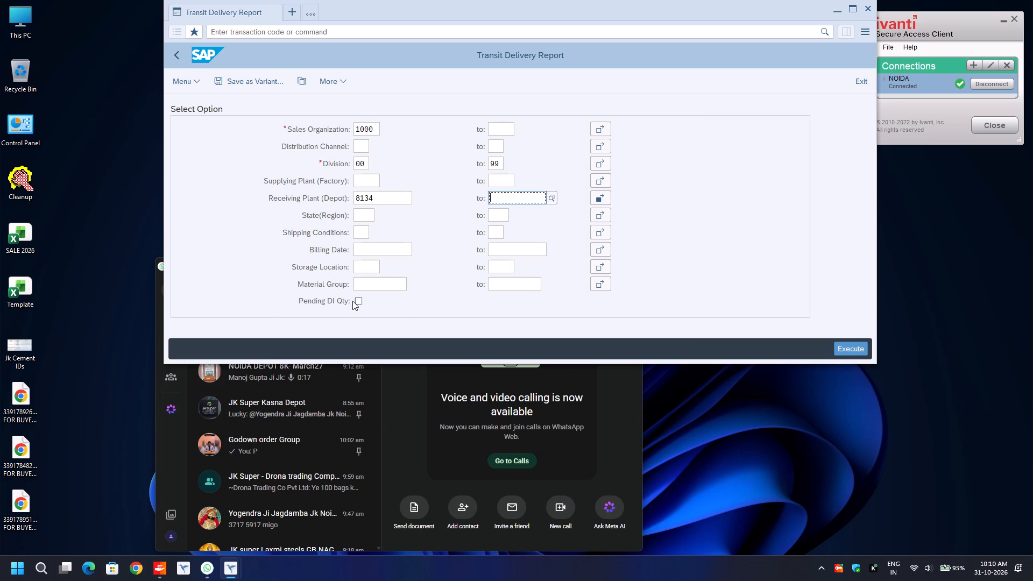
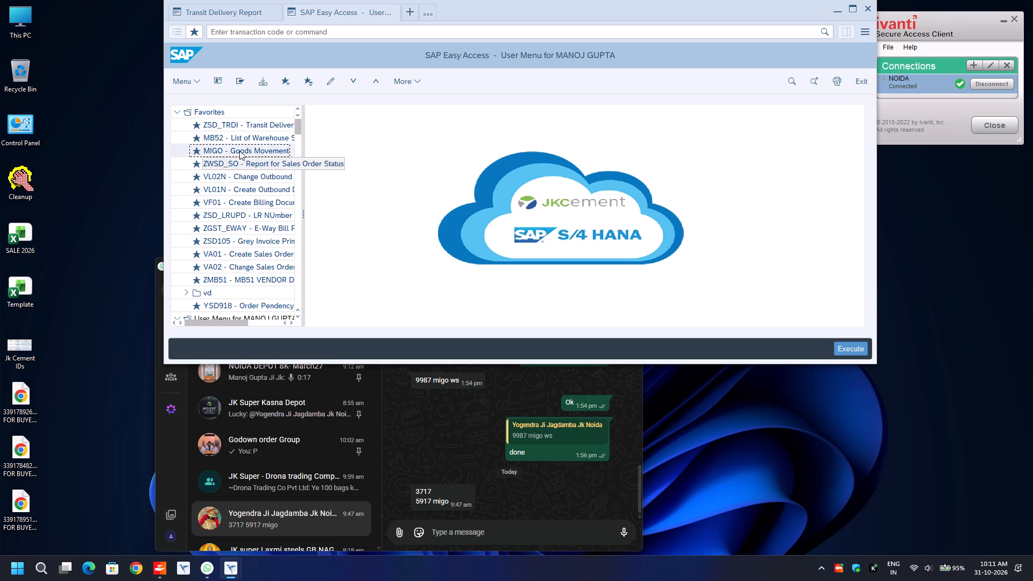
Open the Transit Delivery Report (ZSD_TRDI) from the favorites in the second session.
{"action": "key", "text": "Up"}
{"action": "key", "text": "Up"}
{"action": "key", "text": "Return"}
Set the Sales Organization to 1000 and the Division range from 00 to 99.
{"action": "key", "text": "BackSpace"}
{"action": "key", "text": "Down"}
{"action": "key", "text": "Return"}
{"action": "key", "text": "Down"}
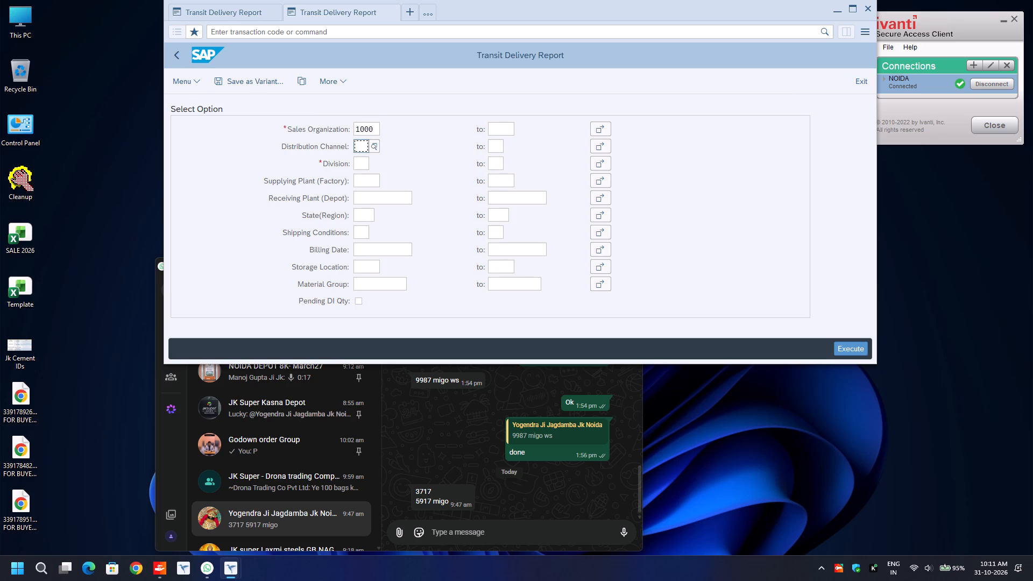
{"action": "key", "text": "Down"}
{"action": "key", "text": "BackSpace"}
{"action": "key", "text": "Down"}
{"action": "key", "text": "Return"}
{"action": "key", "text": "Tab"}
{"action": "key", "text": "BackSpace"}
{"action": "key", "text": "Down"}
{"action": "key", "text": "Return"}
Enter a multiple selection for Receiving Plant (Depot) with the single values 1071, 1492 and 8068.
{"action": "key", "text": "Down"}
{"action": "key", "text": "Down"}
{"action": "key", "text": "Tab"}
{"action": "key", "text": "Return"}
{"action": "type", "text": "1071"}
{"action": "key", "text": "Tab"}
{"action": "key", "text": "Tab"}
{"action": "type", "text": "1492"}
{"action": "key", "text": "Tab"}
{"action": "key", "text": "Tab"}
{"action": "type", "text": "8068"}
{"action": "key", "text": "F8"}
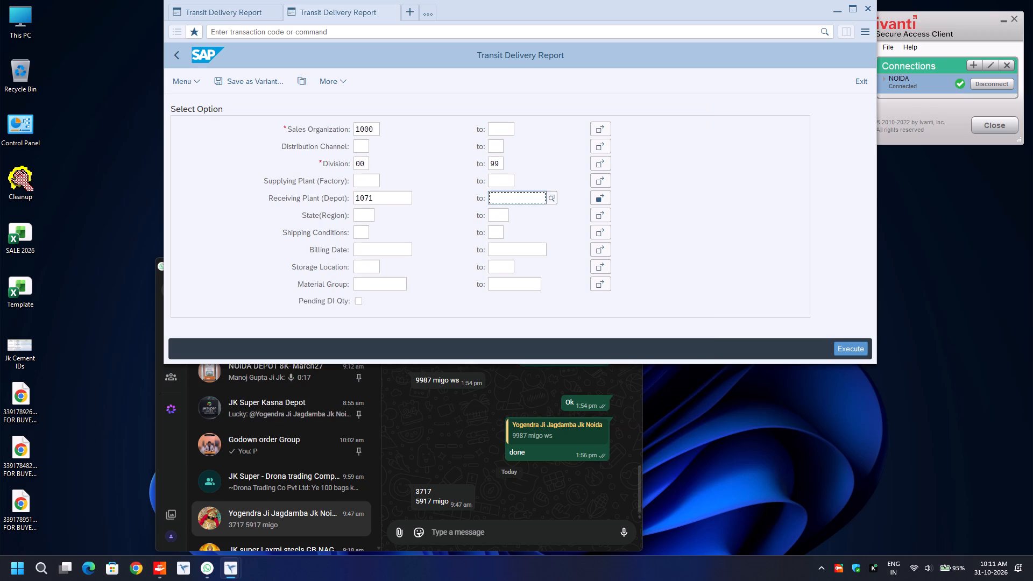
{"action": "left_click", "coordinate": [358, 302]}
{"action": "key", "text": "F8"}
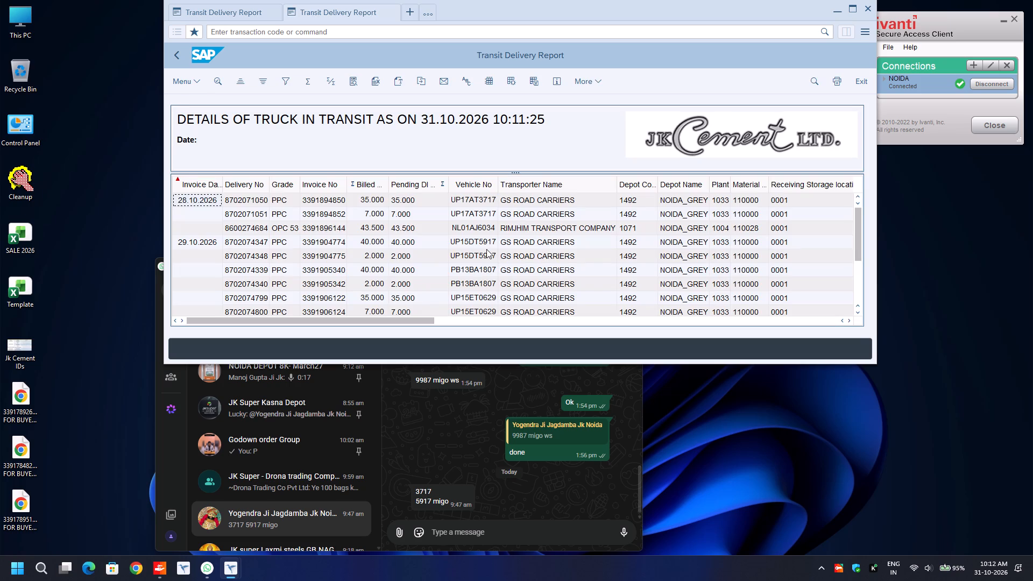
{"action": "left_click", "coordinate": [467, 203]}
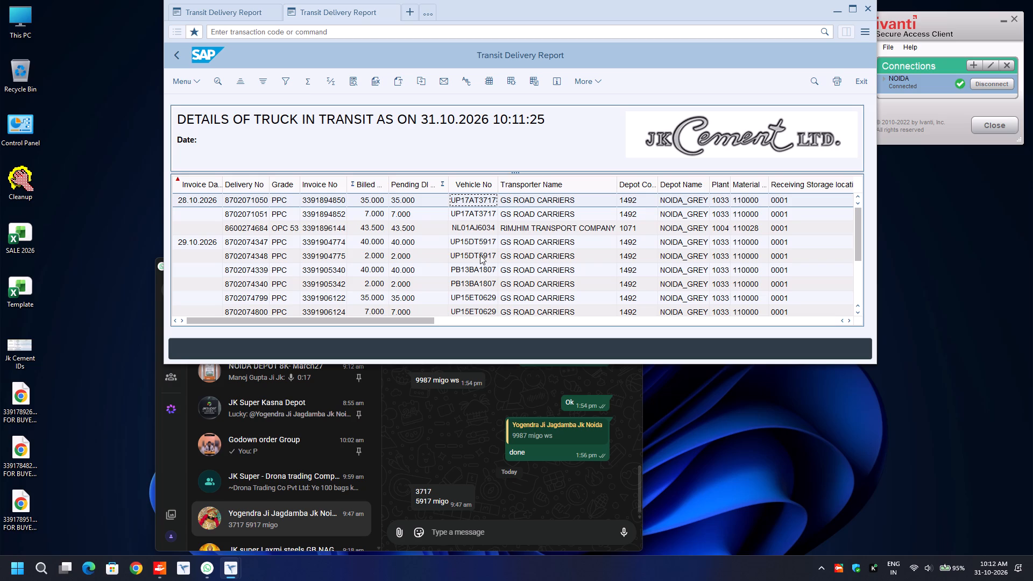
Return to the first session's selection for the depots starting with 8134 and run its Transit Delivery Report again.
{"action": "left_click_drag", "start_coordinate": [247, 11], "coordinate": [176, 55]}
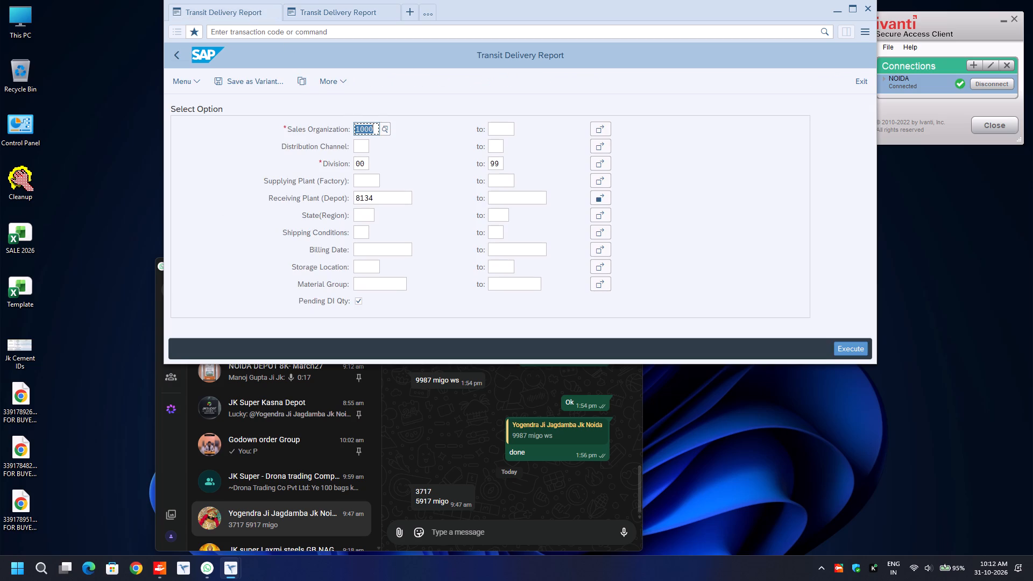
{"action": "key", "text": "F8"}
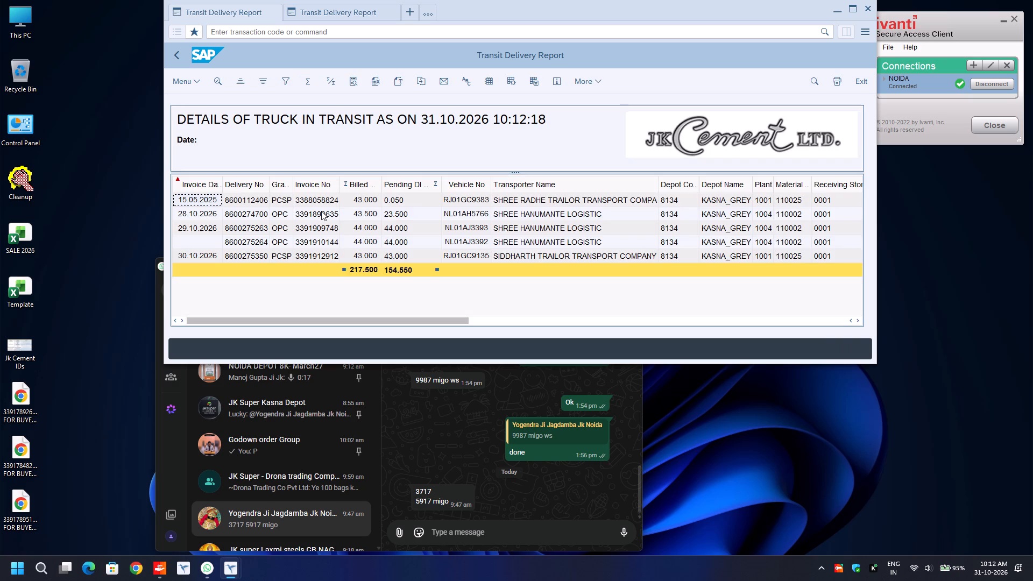
{"action": "left_click", "coordinate": [321, 211]}
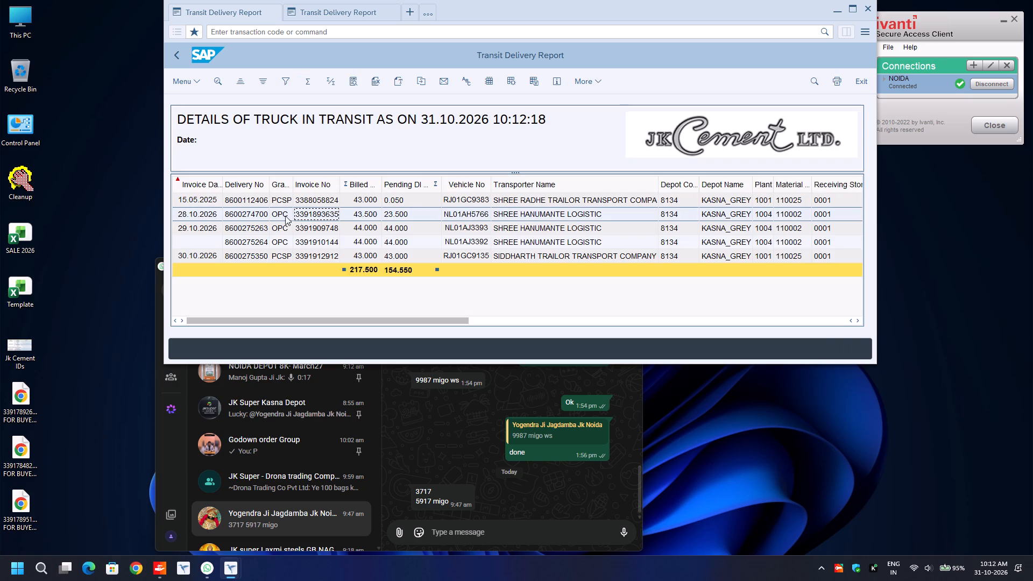
{"action": "left_click", "coordinate": [261, 214]}
{"action": "key", "text": "ctrl+y"}
{"action": "key", "text": "ctrl+c"}
{"action": "key", "text": "ctrl+n"}
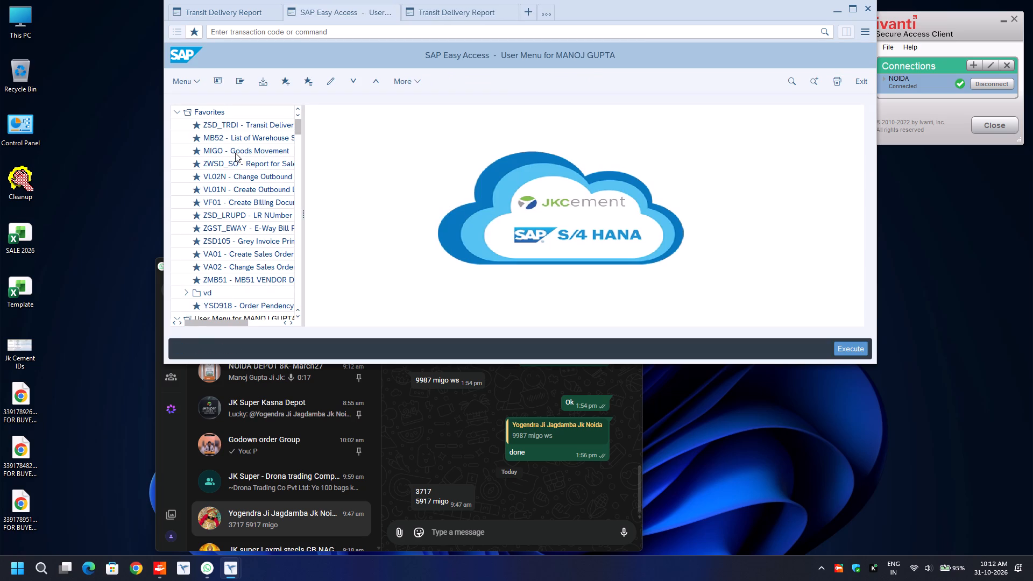
{"action": "double_click", "coordinate": [235, 153]}
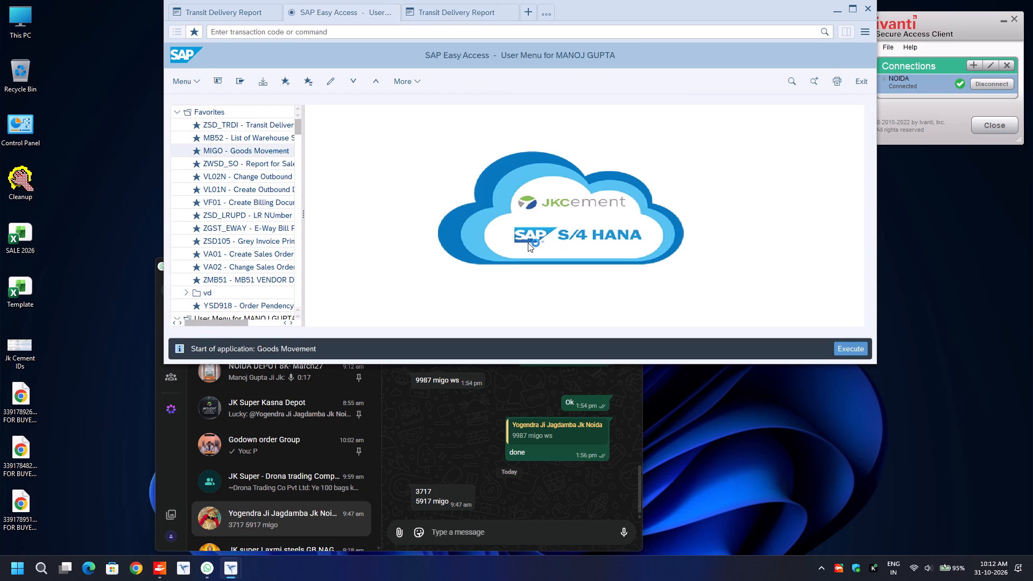
{"action": "key", "text": "ctrl+v"}
{"action": "scroll", "coordinate": [528, 243], "scroll_direction": "down", "scroll_amount": 2}
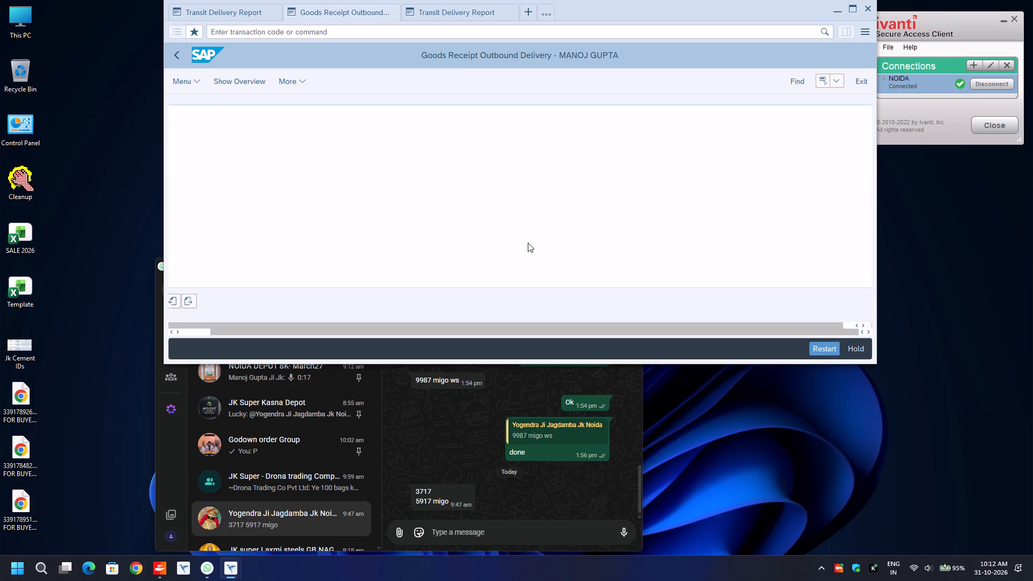
{"action": "scroll", "coordinate": [528, 243], "scroll_direction": "down", "scroll_amount": 5}
{"action": "scroll", "coordinate": [528, 243], "scroll_direction": "up", "scroll_amount": 6}
{"action": "key", "text": "Return"}
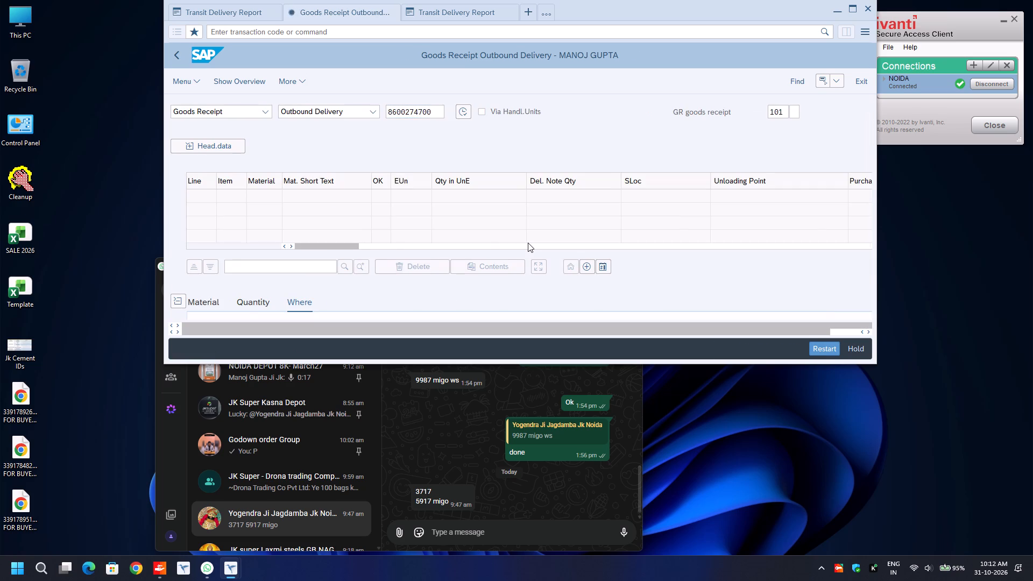
Mark the delivery item as OK and post the goods receipt.
{"action": "scroll", "coordinate": [528, 243], "scroll_direction": "down", "scroll_amount": 1}
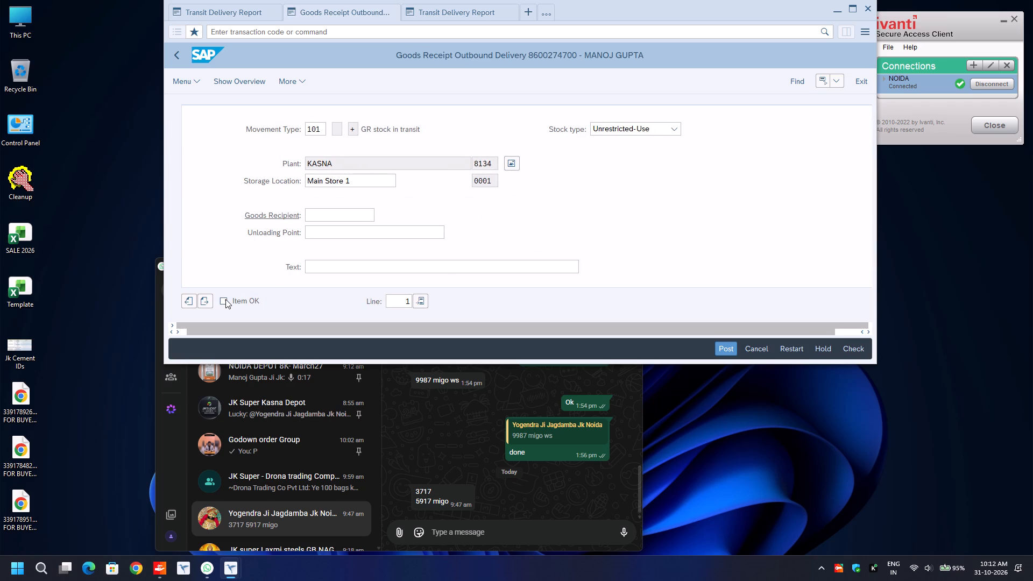
{"action": "left_click", "coordinate": [225, 300]}
{"action": "left_click", "coordinate": [201, 301]}
{"action": "key", "text": "ctrl+s"}
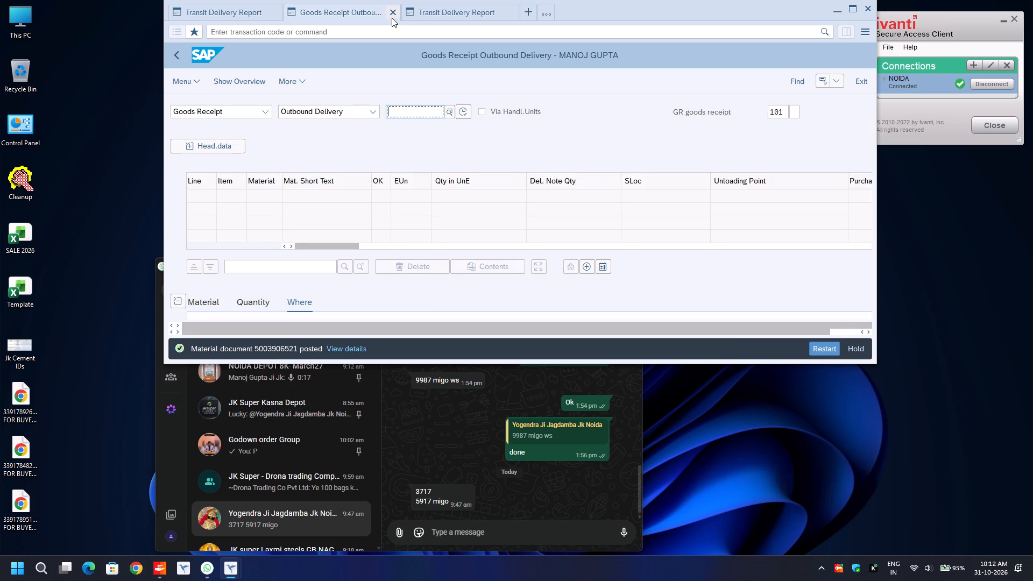
Return to the depot 8134 transit report and rerun it from its selection screen.
{"action": "left_click", "coordinate": [392, 15]}
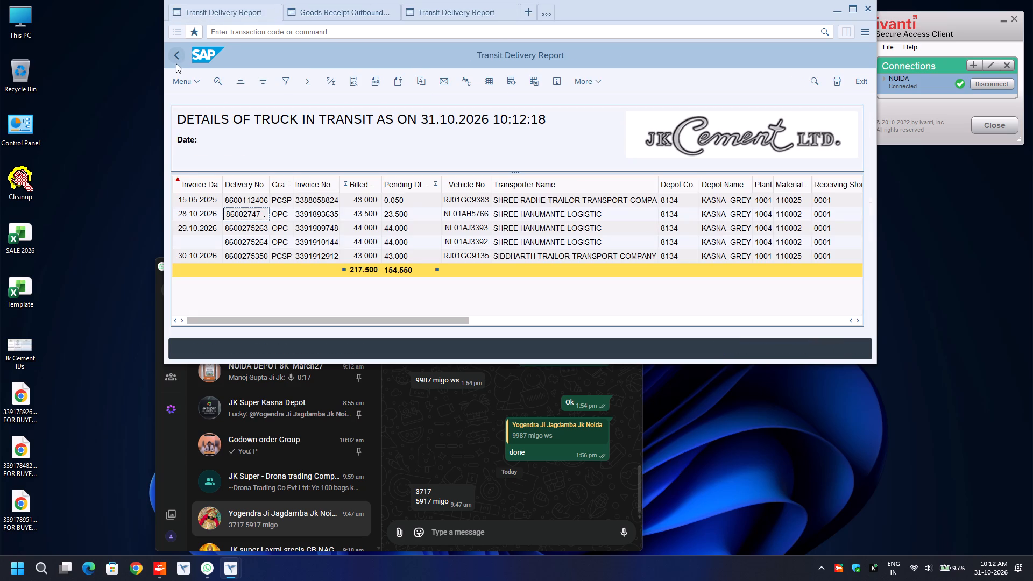
{"action": "left_click_drag", "start_coordinate": [176, 63], "coordinate": [176, 55]}
{"action": "key", "text": "F8"}
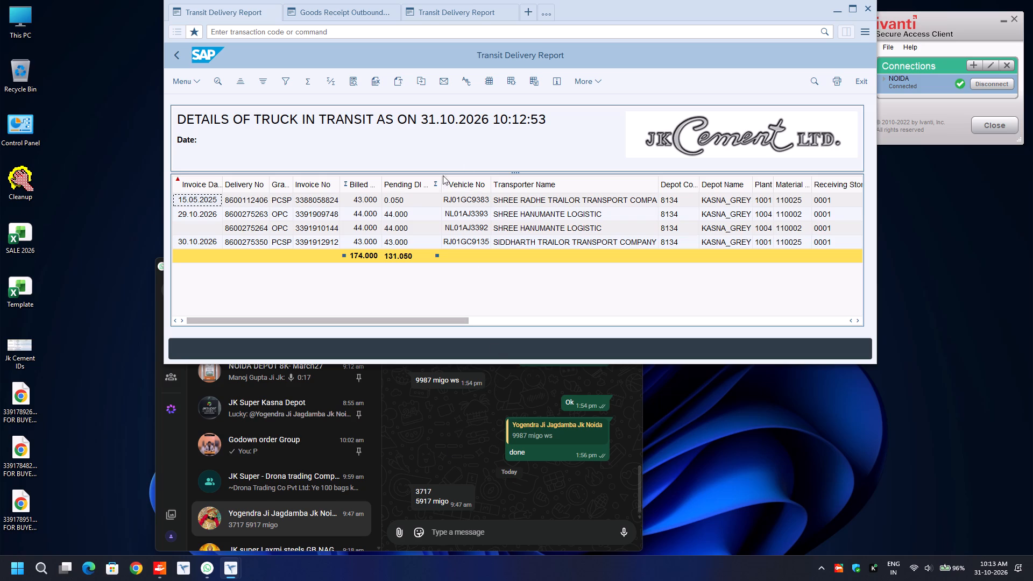
Narrow the Pending DI quantity column in the report table.
{"action": "left_click_drag", "start_coordinate": [441, 181], "coordinate": [421, 186]}
{"action": "left_click", "coordinate": [454, 281]}
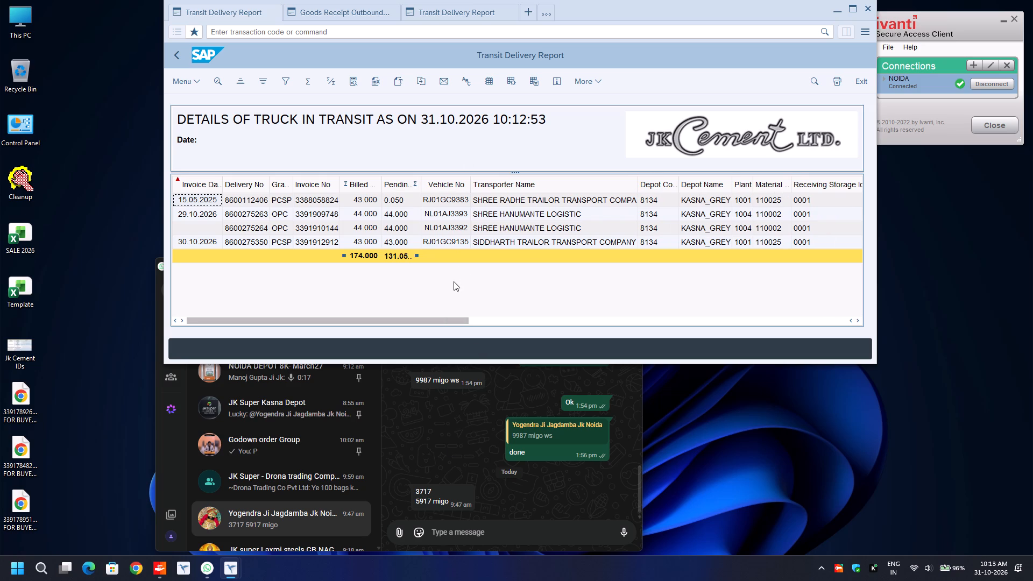
Capture a screen snip of the report rows beginning with the 29.10.2026 invoices.
{"action": "key", "text": "Print"}
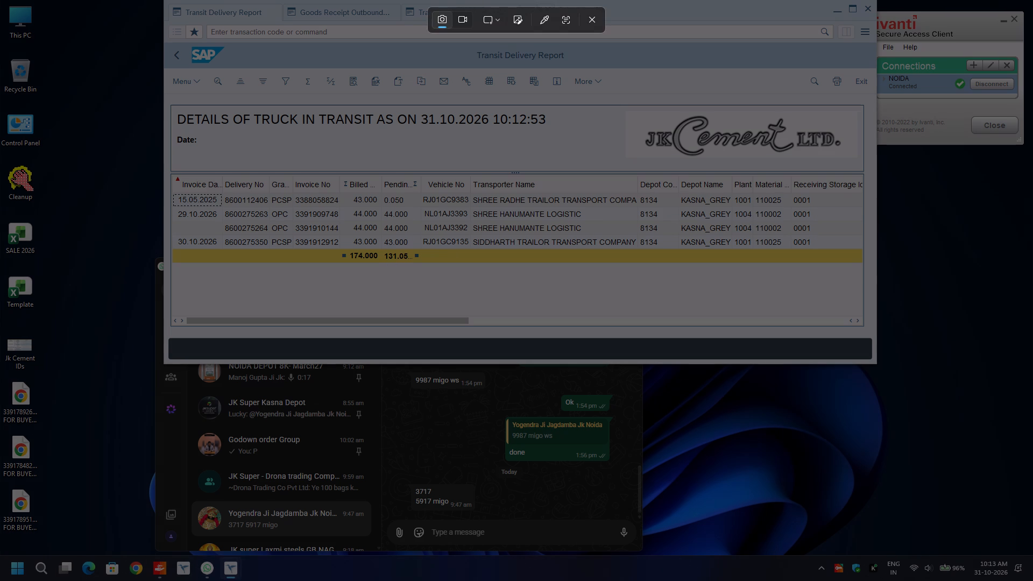
{"action": "left_click_drag", "start_coordinate": [174, 208], "coordinate": [447, 217]}
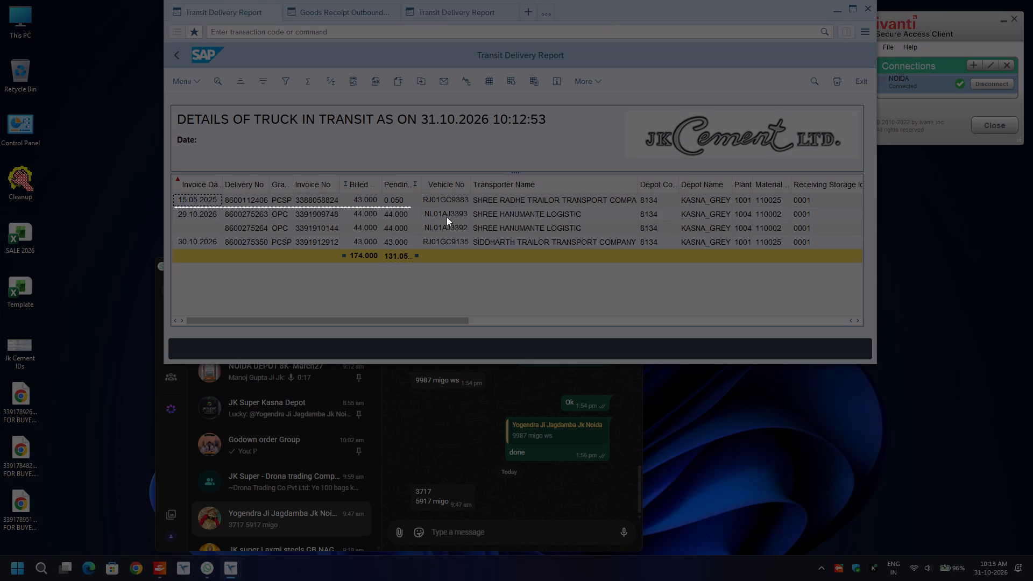
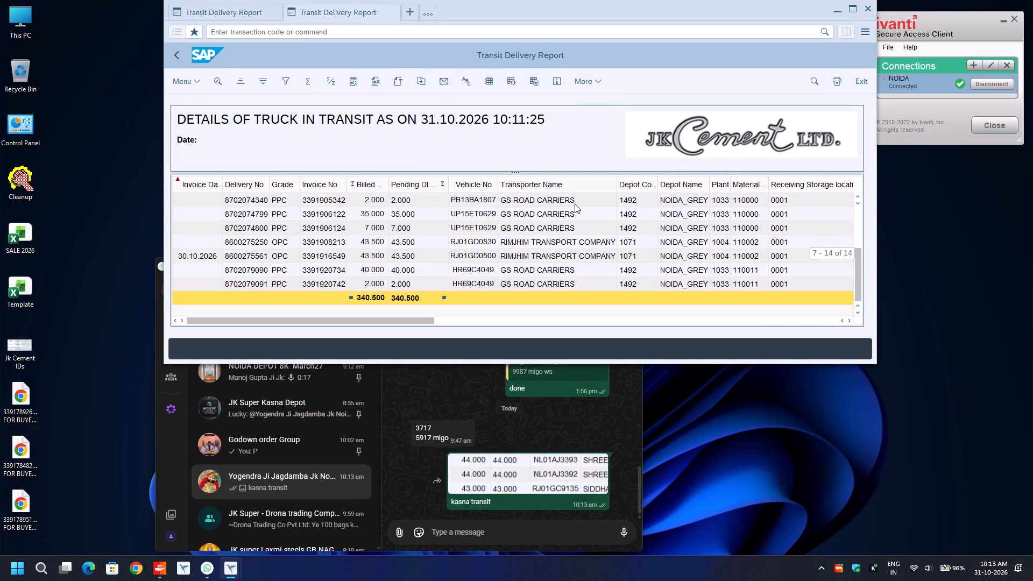
{"action": "left_click", "coordinate": [575, 204]}
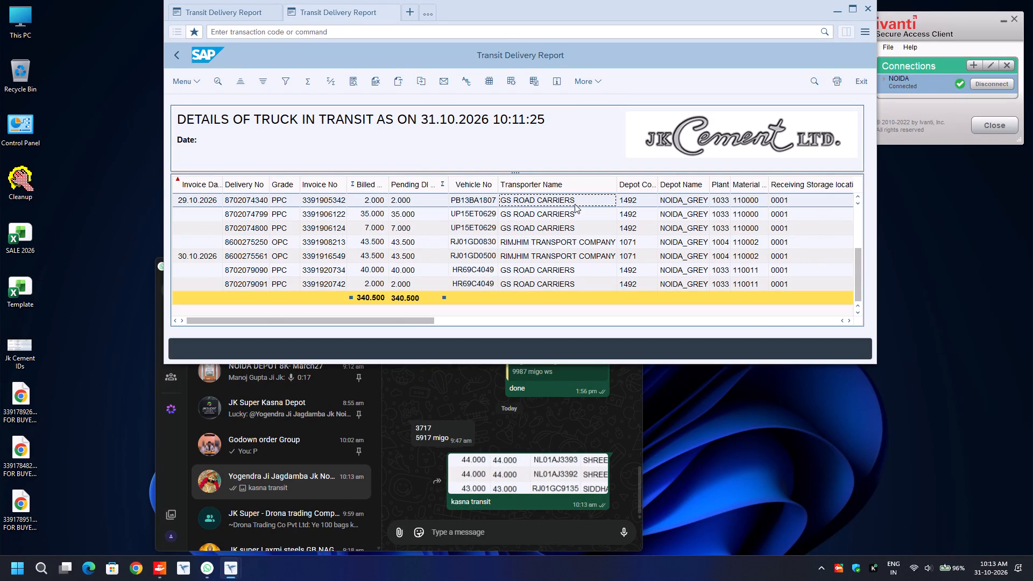
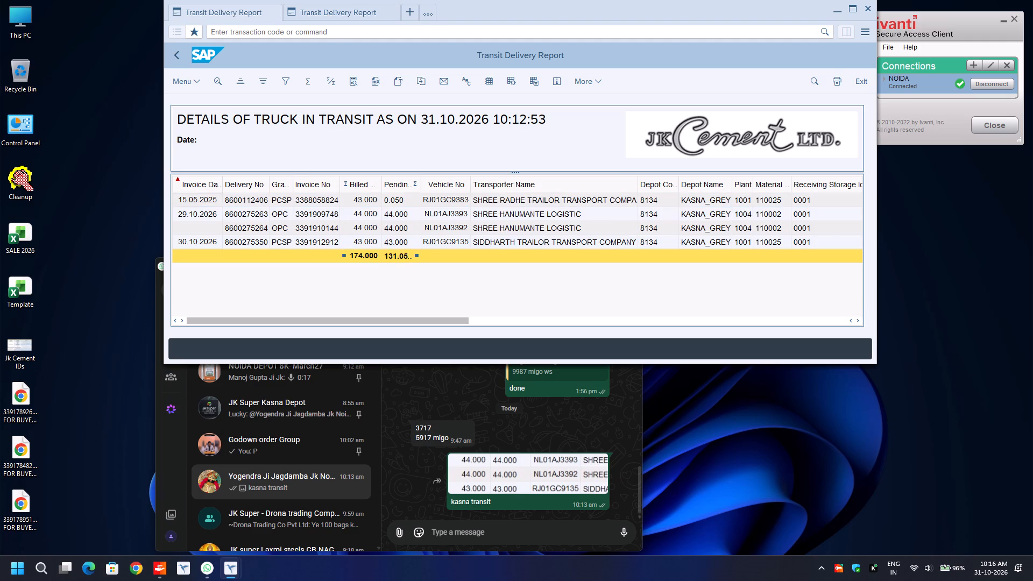
{"action": "left_click", "coordinate": [322, 9]}
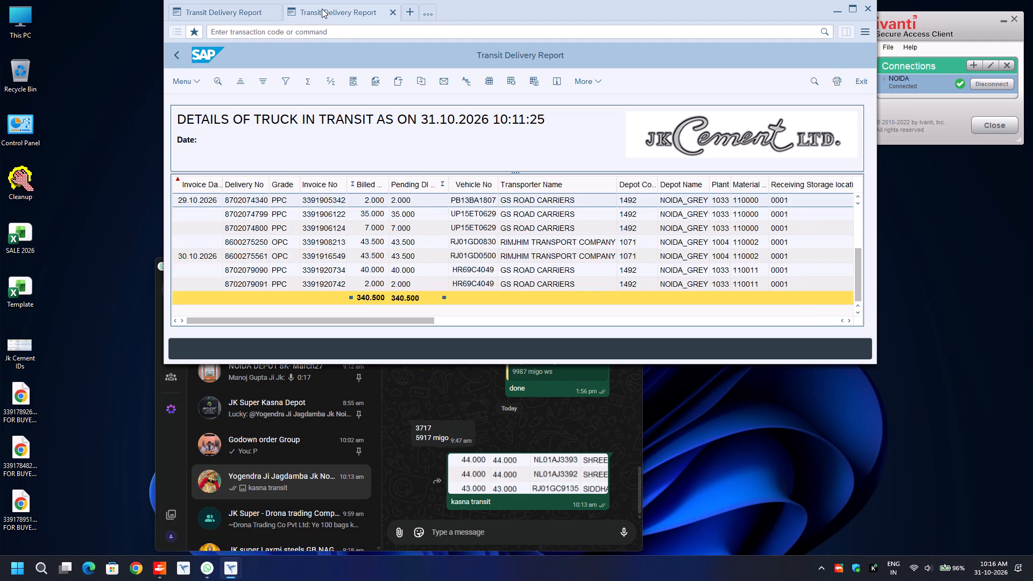
{"action": "left_click", "coordinate": [180, 59]}
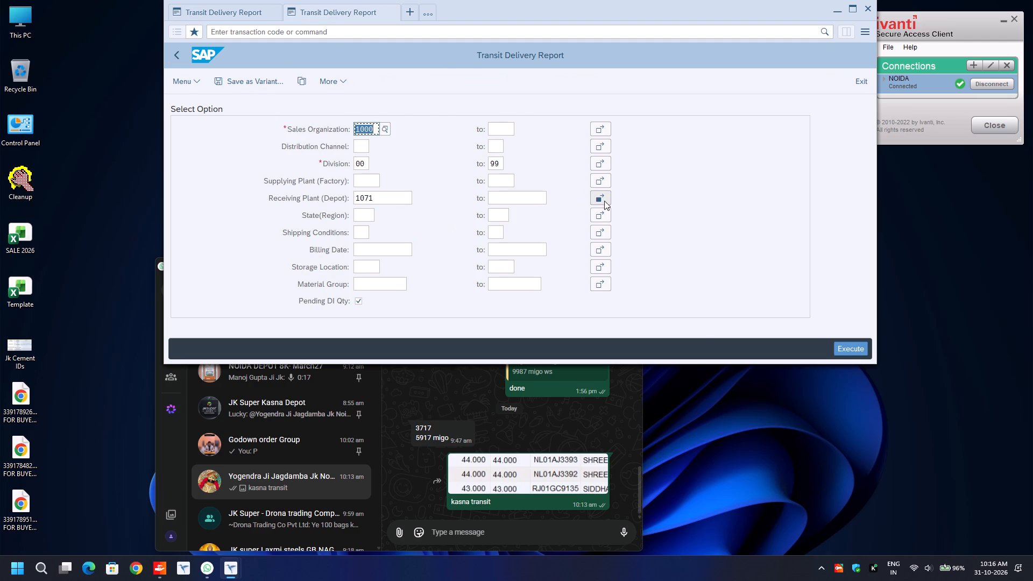
{"action": "left_click", "coordinate": [604, 201]}
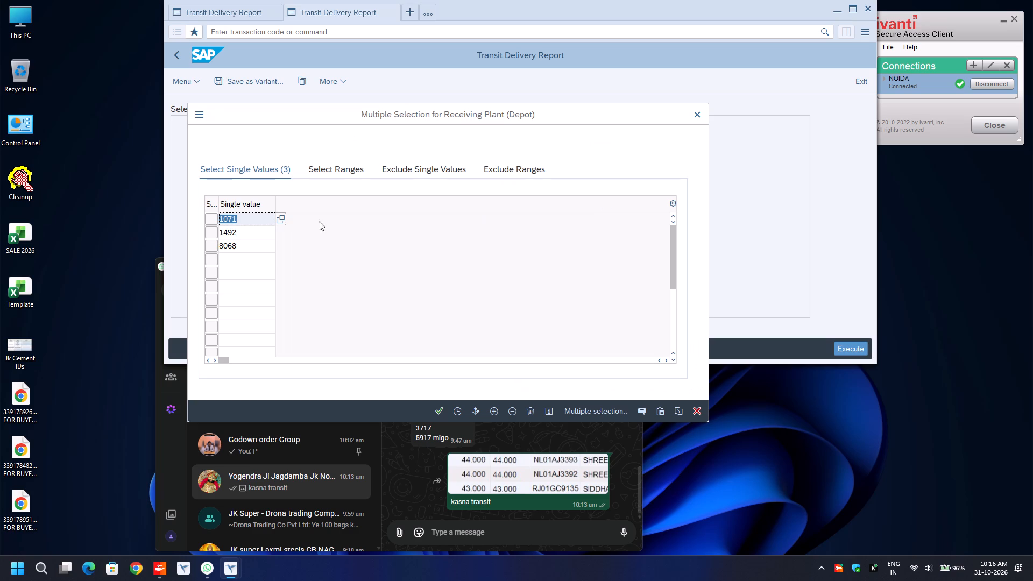
{"action": "left_click", "coordinate": [457, 411]}
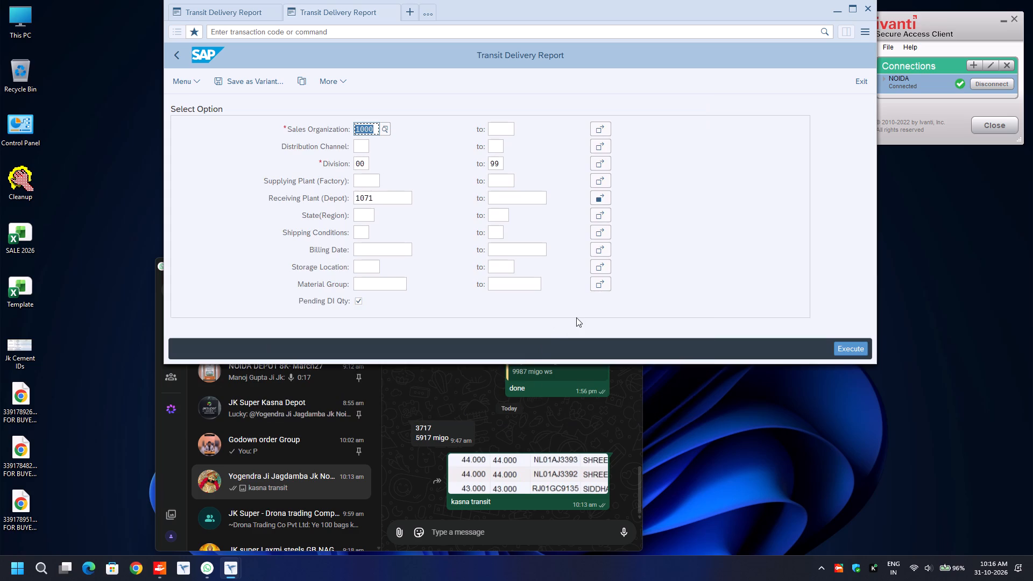
{"action": "scroll", "coordinate": [576, 317], "scroll_direction": "down", "scroll_amount": 2}
{"action": "key", "text": "F8"}
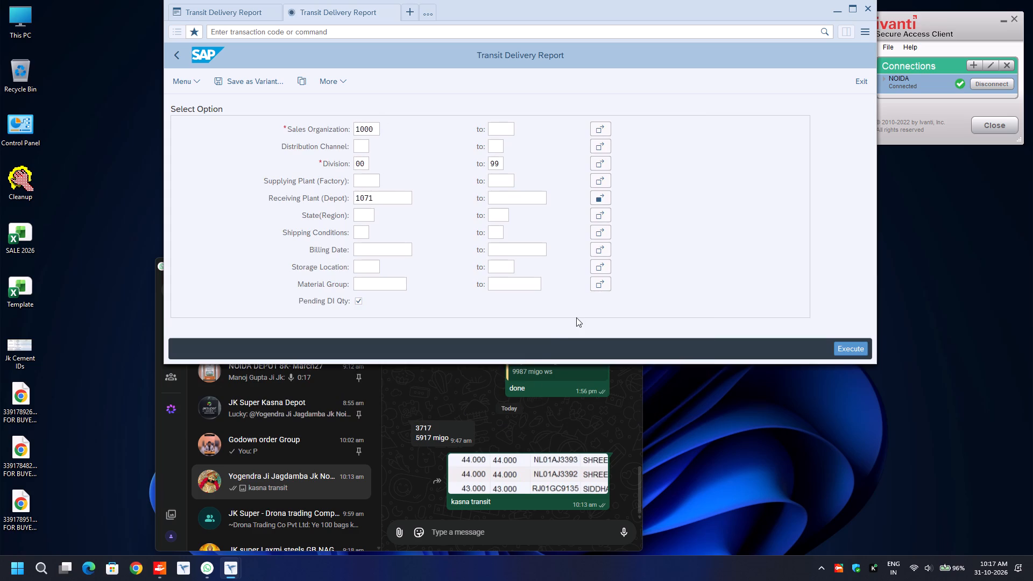
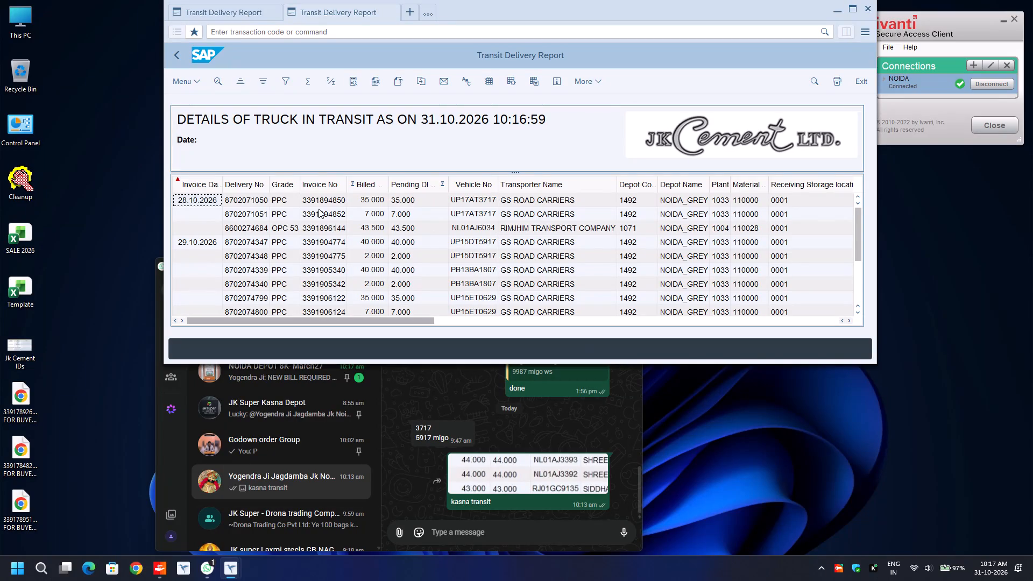
{"action": "left_click", "coordinate": [243, 202]}
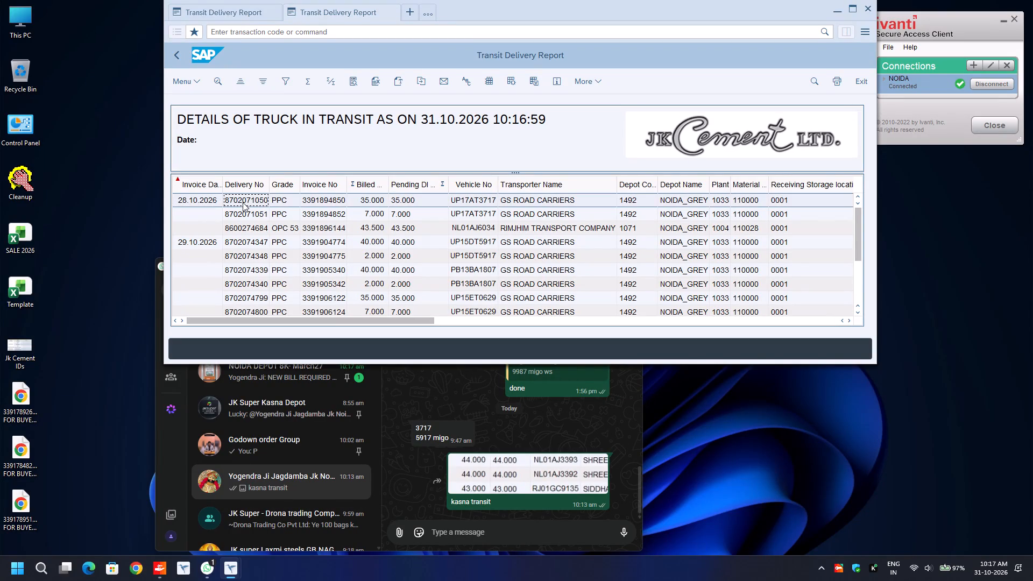
{"action": "key", "text": "ctrl+y"}
{"action": "key", "text": "ctrl+c"}
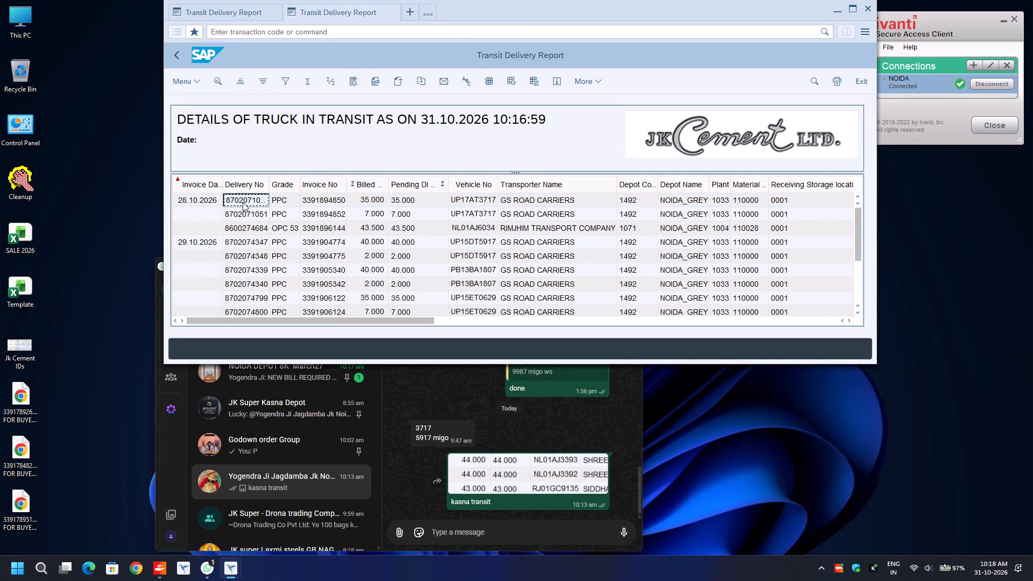
{"action": "key", "text": "alt+Tab"}
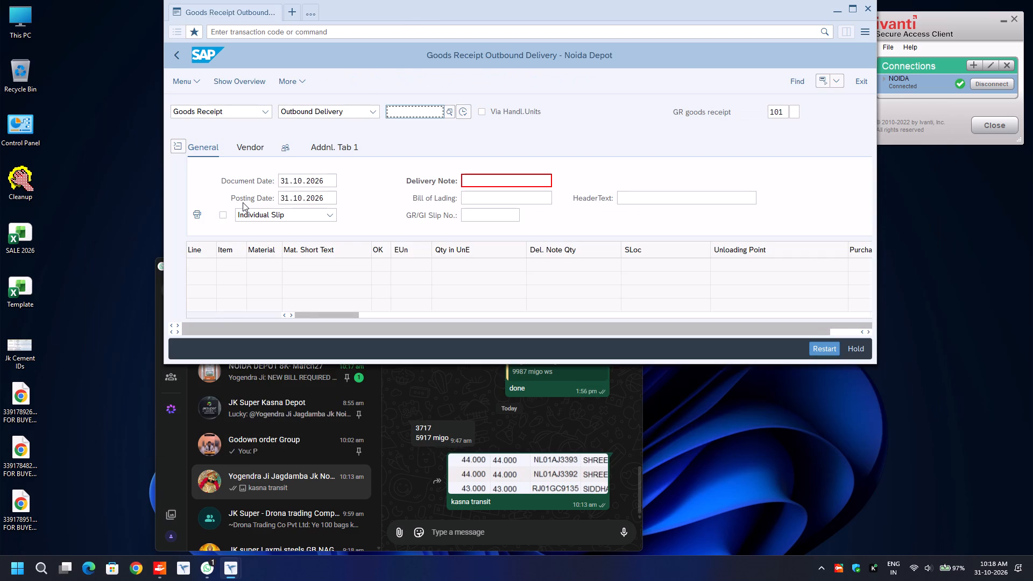
{"action": "key", "text": "ctrl+v"}
{"action": "key", "text": "Return"}
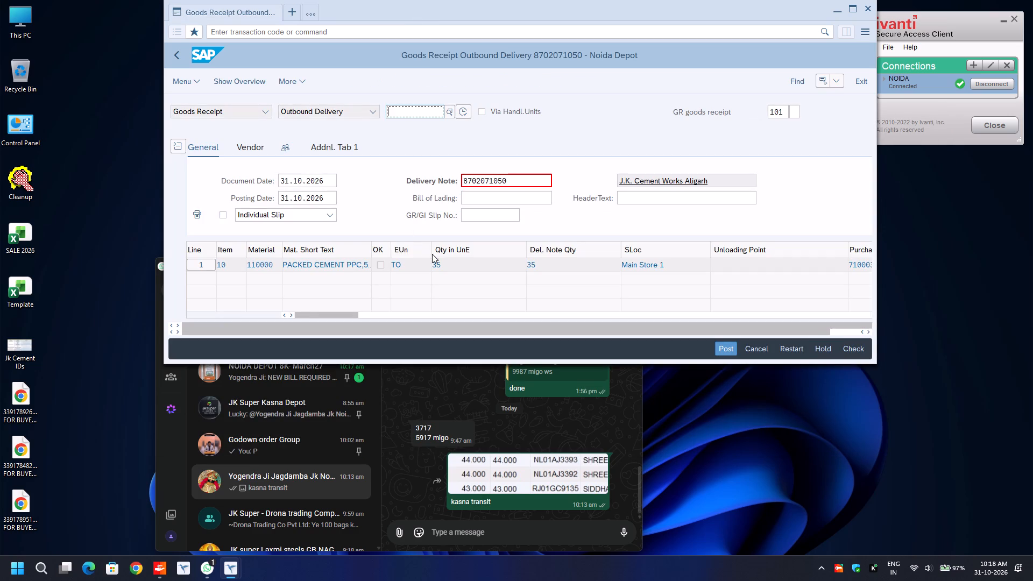
{"action": "scroll", "coordinate": [432, 254], "scroll_direction": "down", "scroll_amount": 3}
{"action": "left_click", "coordinate": [209, 301]}
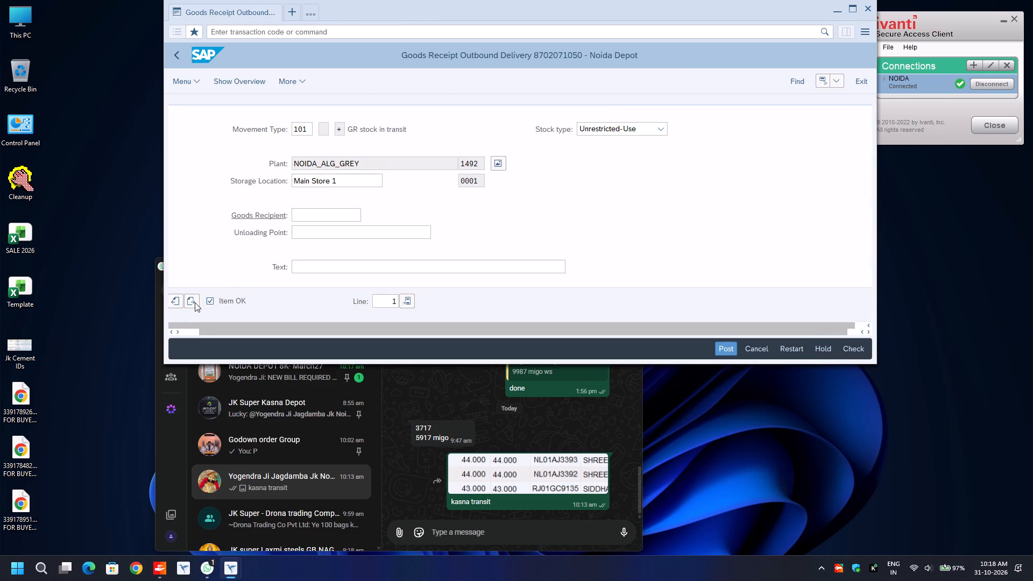
{"action": "left_click", "coordinate": [189, 302]}
{"action": "key", "text": "ctrl+s"}
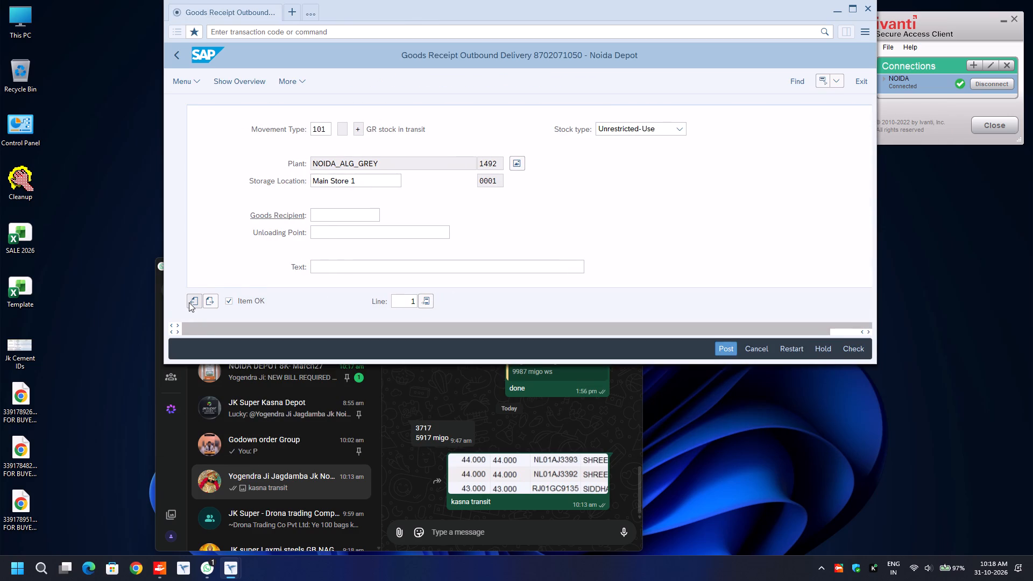
{"action": "key", "text": "BackSpace"}
{"action": "key", "text": "Down"}
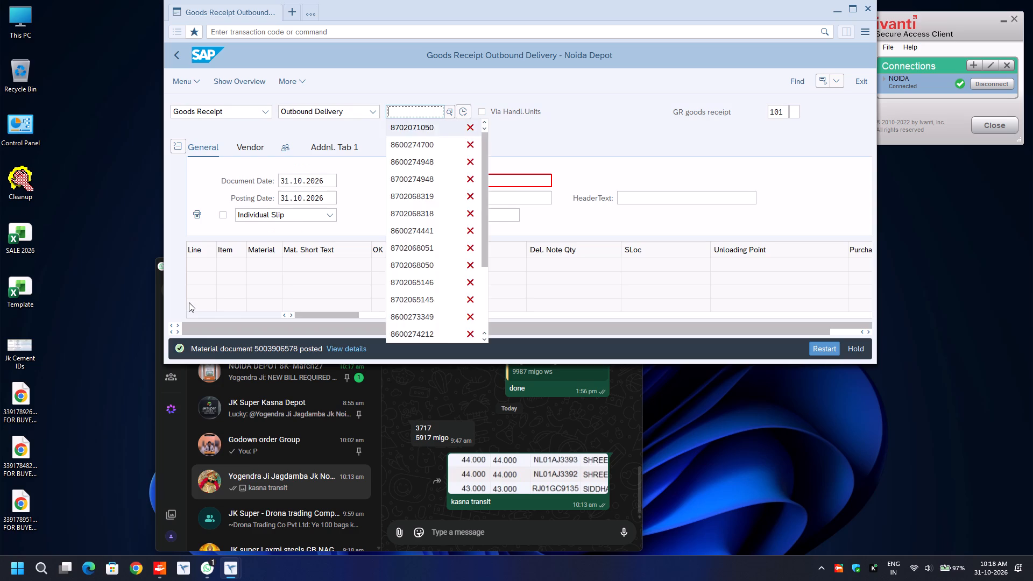
{"action": "key", "text": "Return"}
{"action": "key", "text": "BackSpace"}
{"action": "key", "text": "1"}
{"action": "key", "text": "Return"}
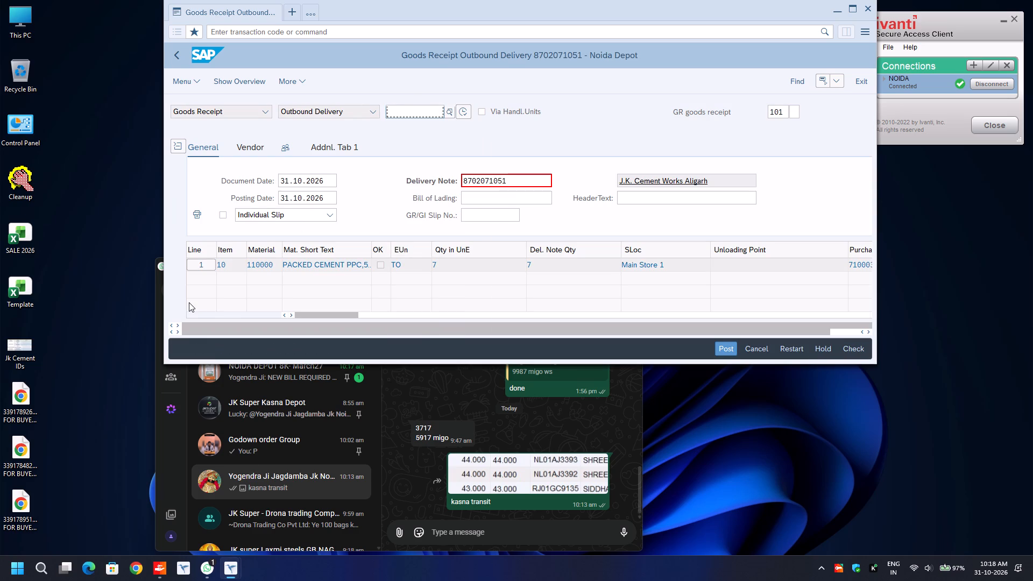
{"action": "scroll", "coordinate": [288, 277], "scroll_direction": "down", "scroll_amount": 2}
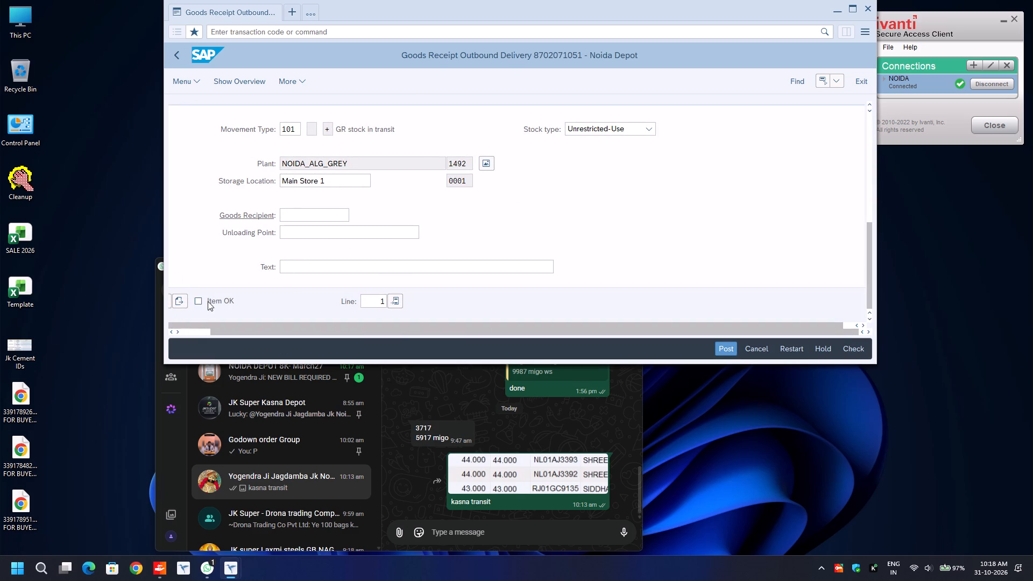
{"action": "left_click", "coordinate": [197, 301]}
{"action": "left_click", "coordinate": [180, 301]}
{"action": "key", "text": "ctrl+s"}
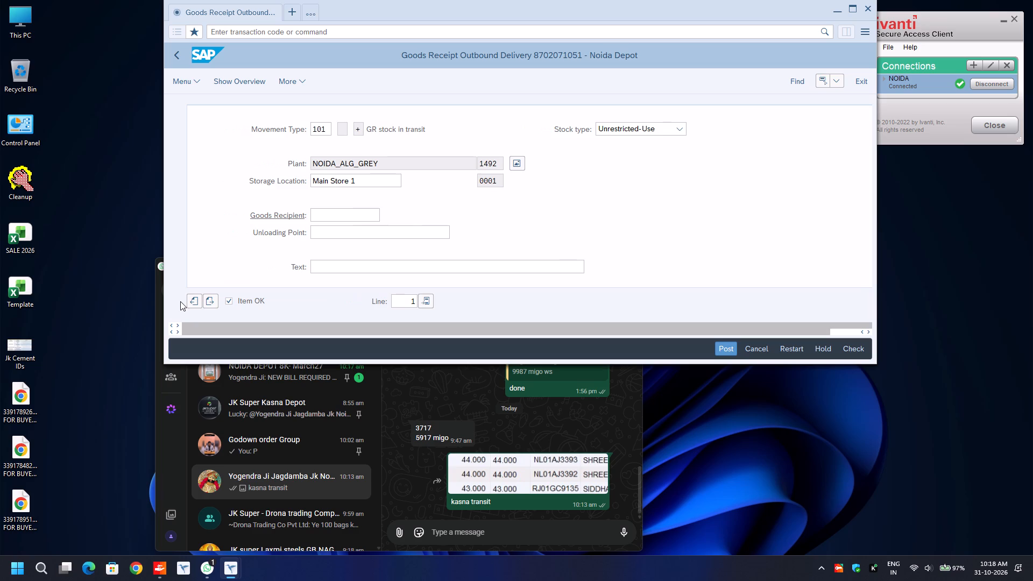
{"action": "key", "text": "alt+Tab"}
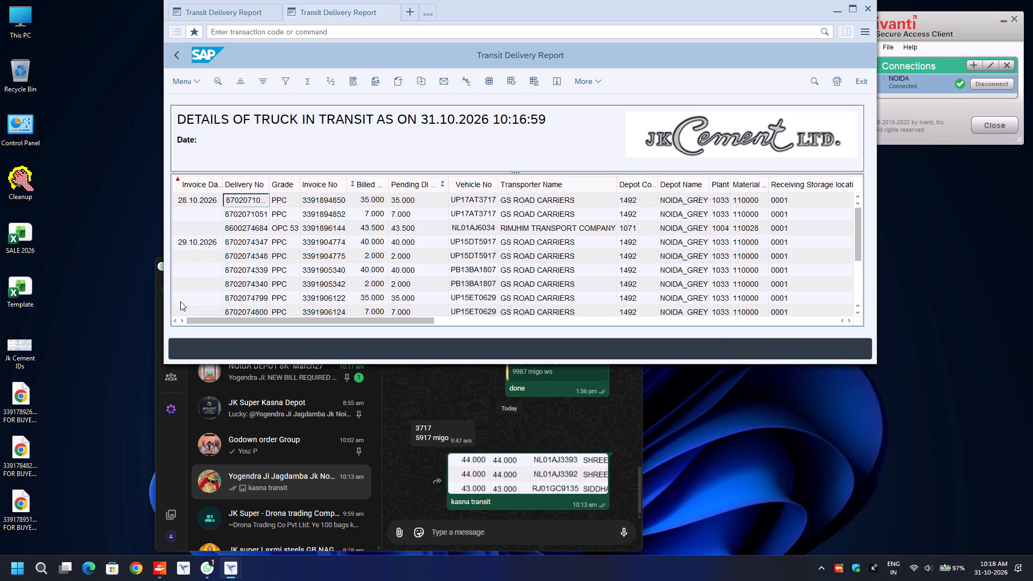
{"action": "left_click", "coordinate": [250, 242]}
{"action": "key", "text": "ctrl+c"}
{"action": "key", "text": "alt+Tab"}
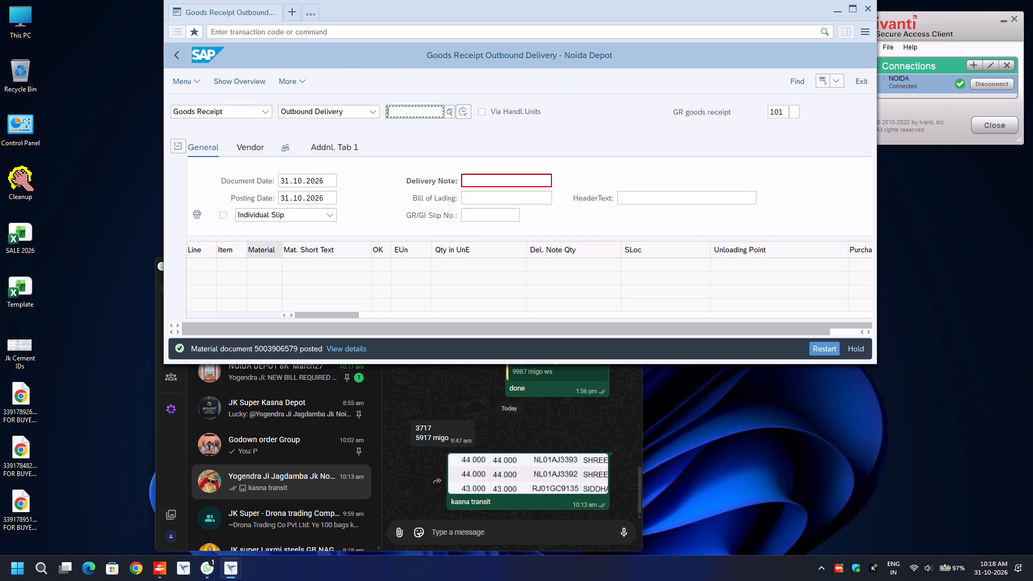
{"action": "key", "text": "ctrl+v"}
{"action": "key", "text": "Return"}
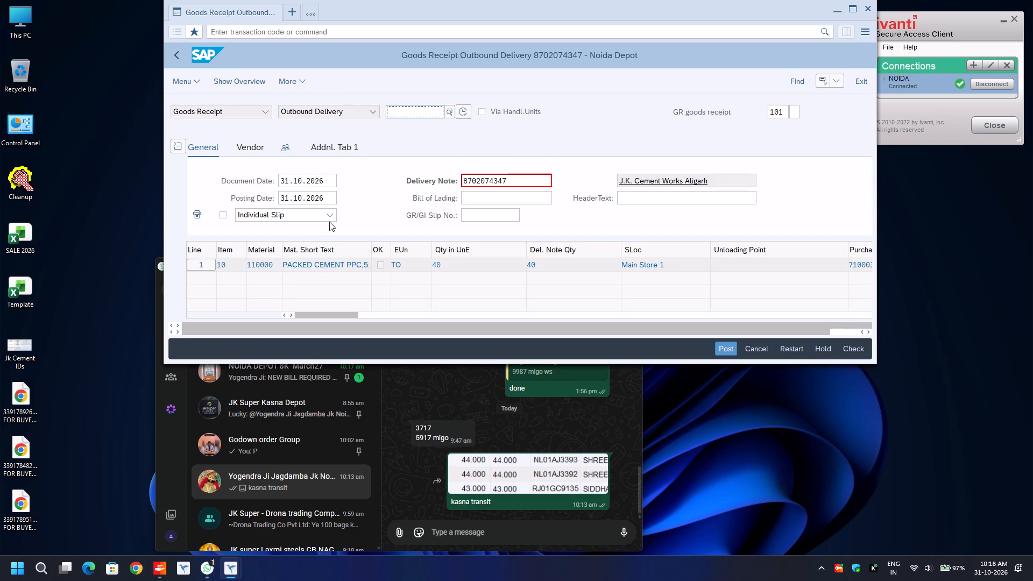
{"action": "scroll", "coordinate": [329, 222], "scroll_direction": "down", "scroll_amount": 2}
{"action": "left_click", "coordinate": [201, 303]}
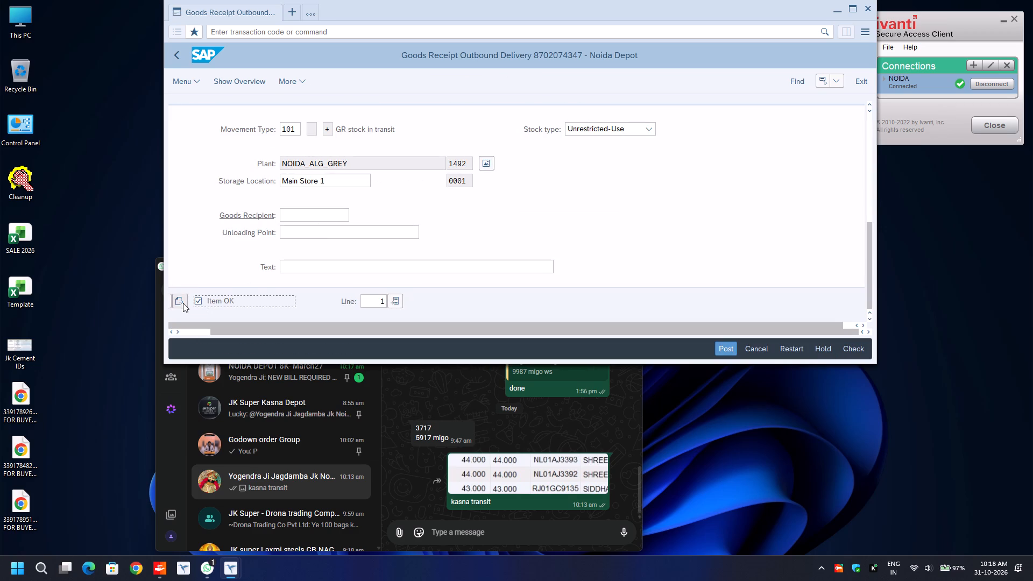
{"action": "left_click", "coordinate": [183, 303]}
{"action": "key", "text": "ctrl+s"}
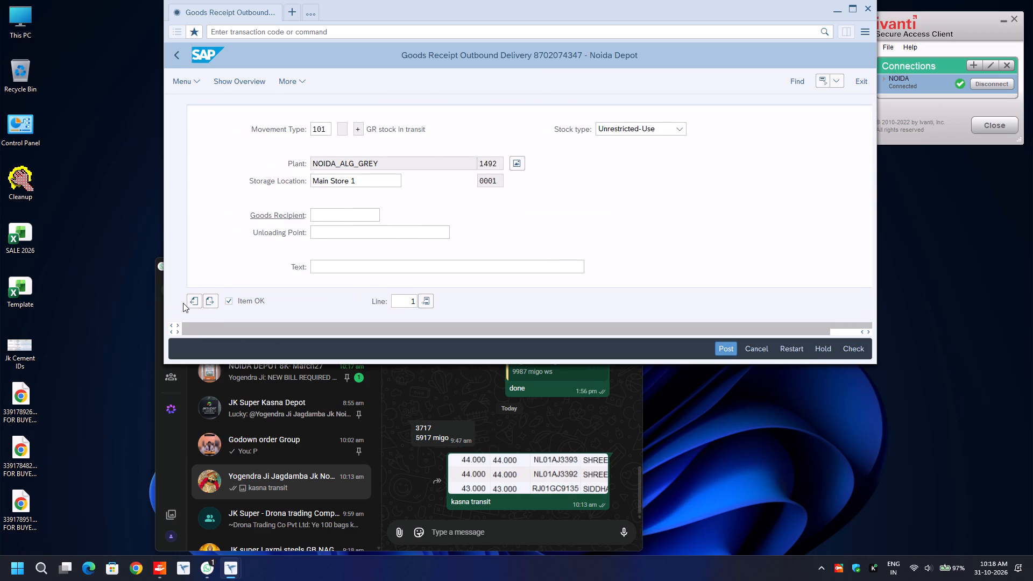
{"action": "key", "text": "BackSpace"}
{"action": "key", "text": "Down"}
{"action": "key", "text": "Return"}
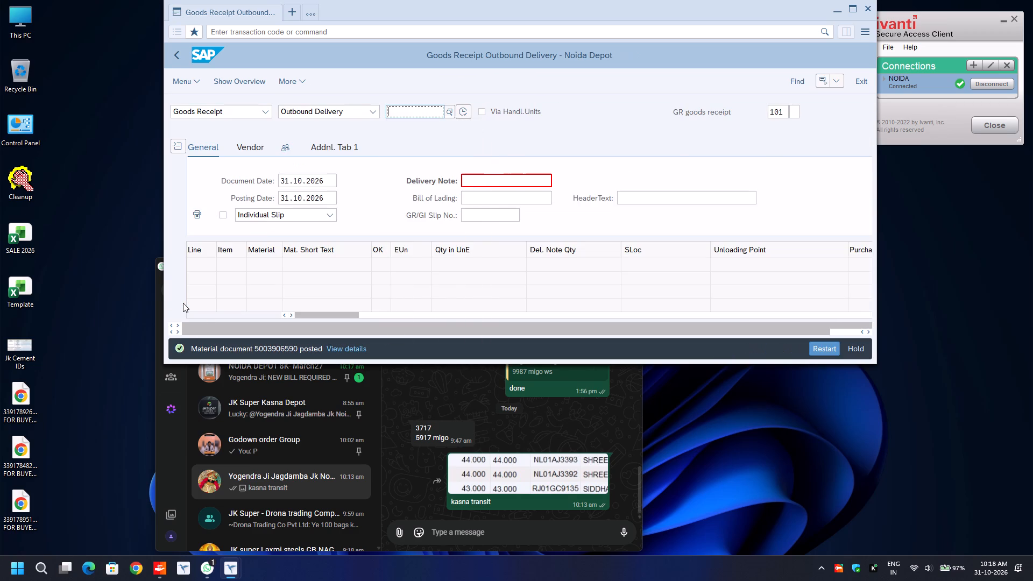
{"action": "key", "text": "BackSpace"}
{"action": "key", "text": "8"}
{"action": "key", "text": "Return"}
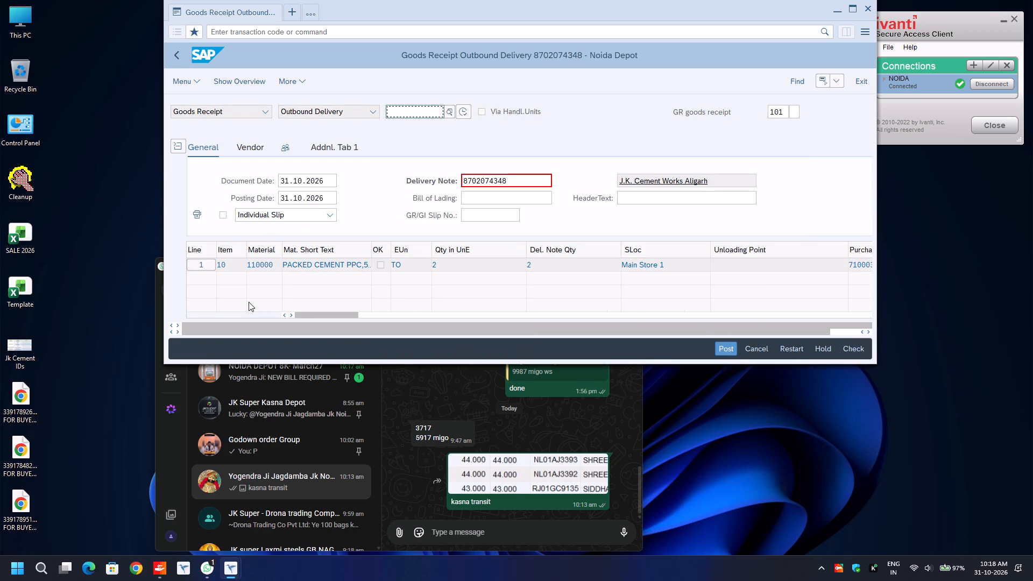
{"action": "scroll", "coordinate": [284, 289], "scroll_direction": "down", "scroll_amount": 2}
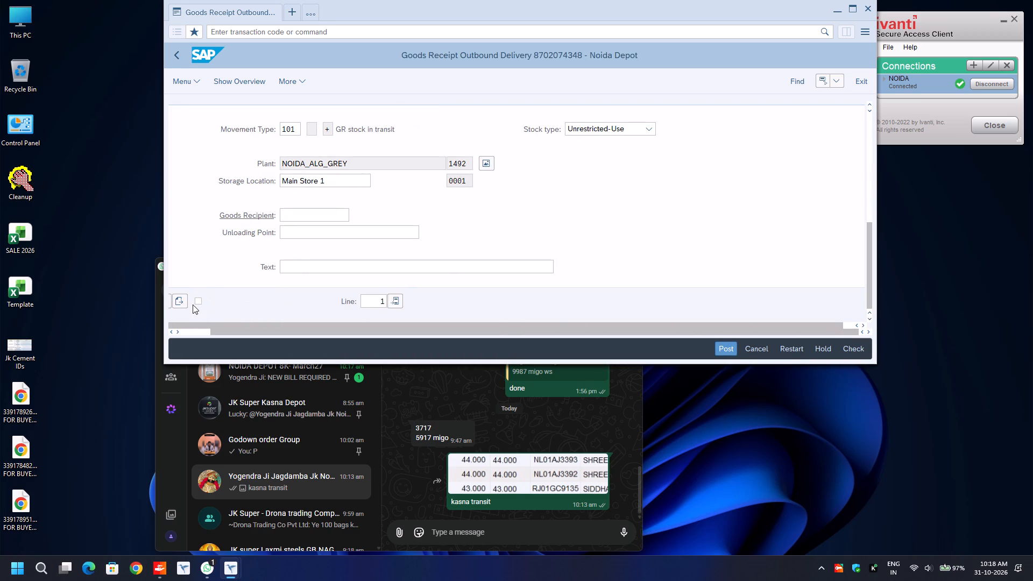
{"action": "left_click", "coordinate": [196, 301]}
{"action": "left_click", "coordinate": [183, 300]}
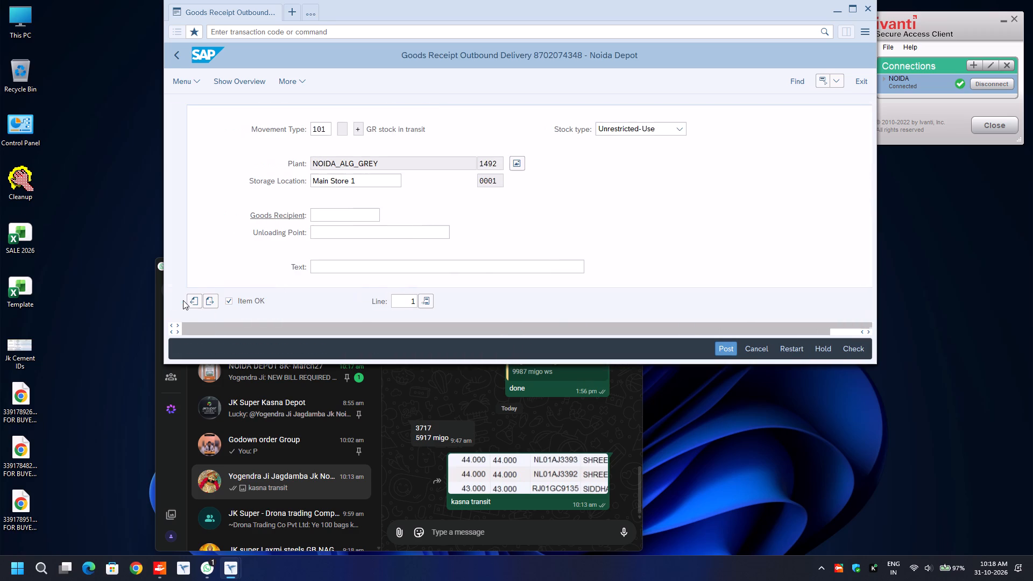
{"action": "key", "text": "ctrl+s"}
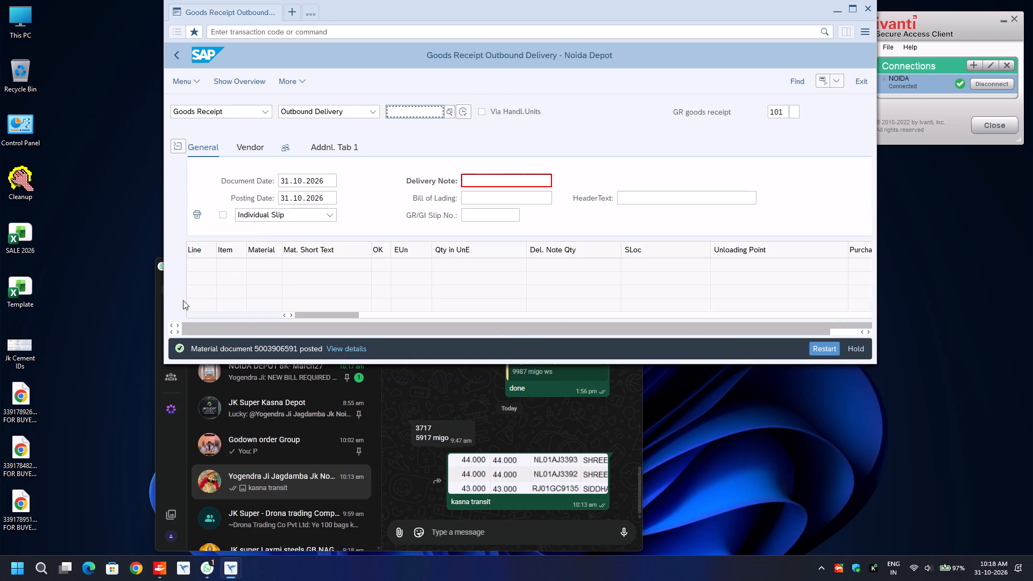
Switch to the Transit Delivery Report window and return from the truck list to its selection criteria.
{"action": "key", "text": "alt+Tab"}
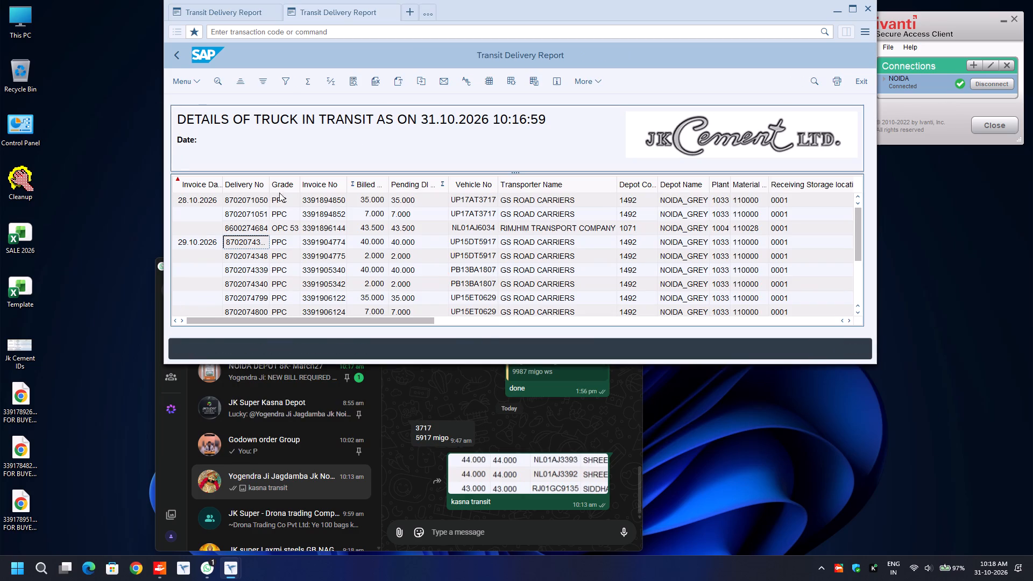
{"action": "left_click", "coordinate": [176, 56]}
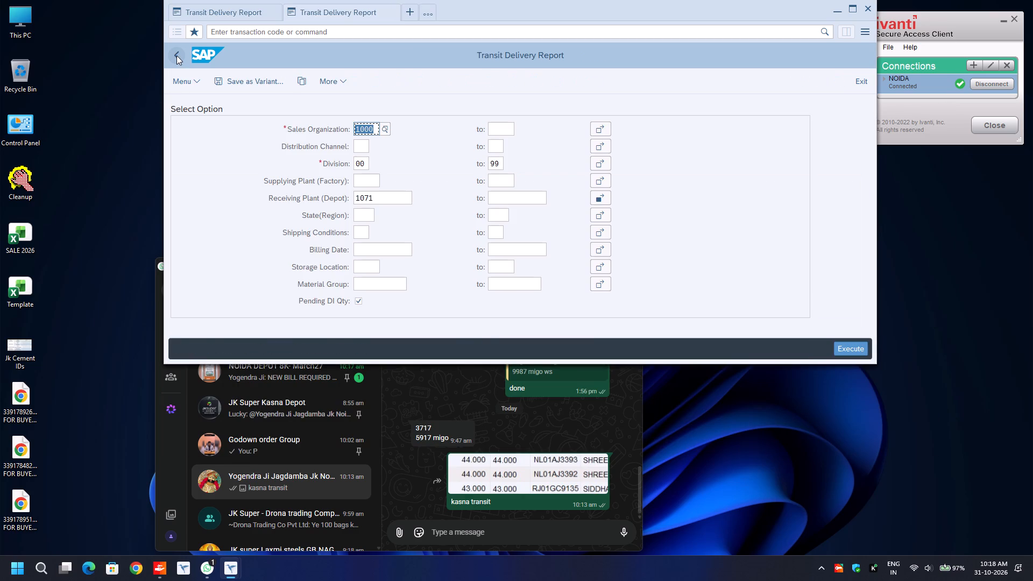
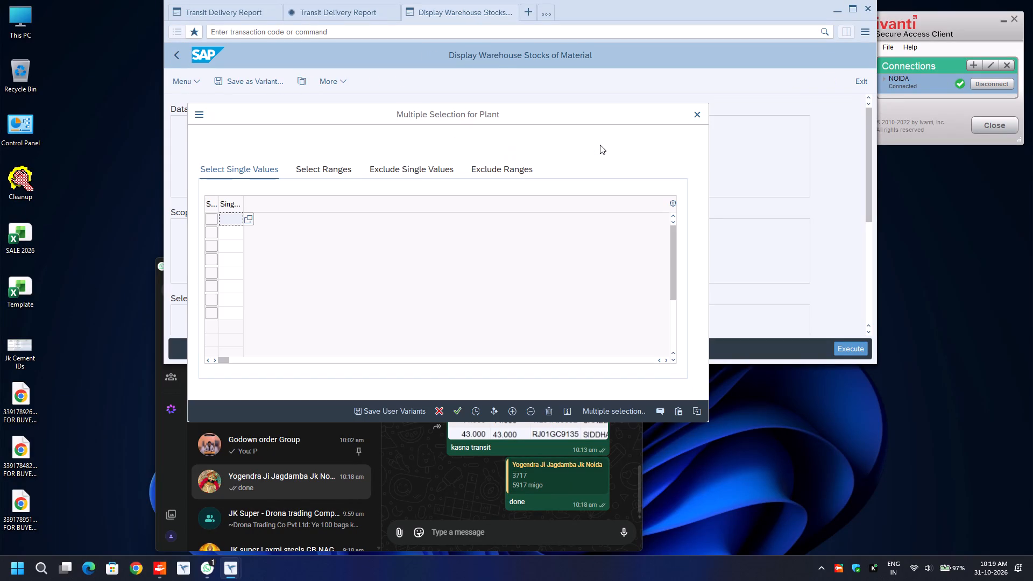
Enter plants 8134, 8135 and 8136 as single values and run the warehouse stock report for them.
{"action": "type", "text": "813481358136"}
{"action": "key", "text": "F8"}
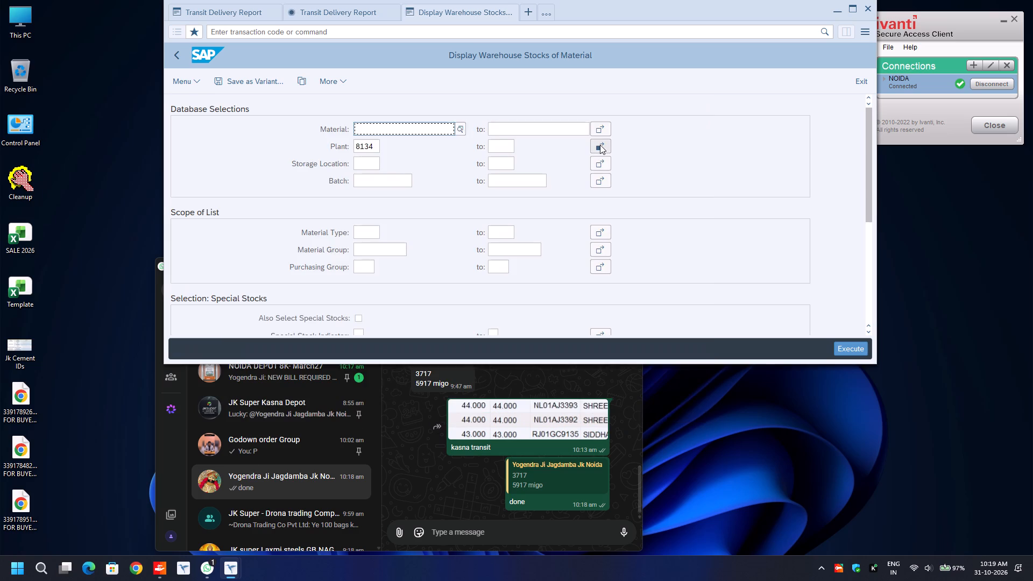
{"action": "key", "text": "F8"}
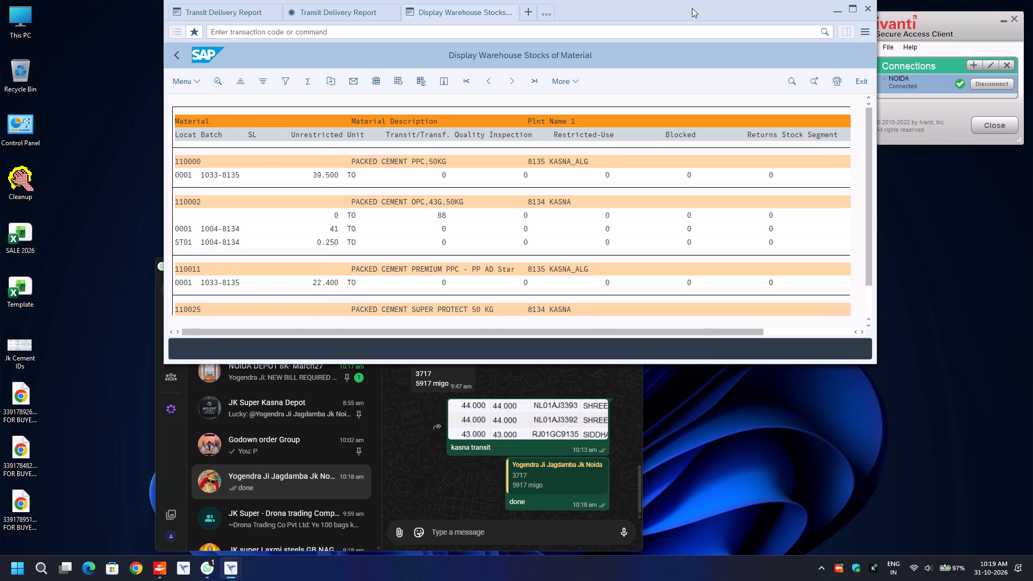
Maximise the report window and take a screen snip of the stock list, from the material column through the Restricted-Use column.
{"action": "double_click", "coordinate": [692, 8]}
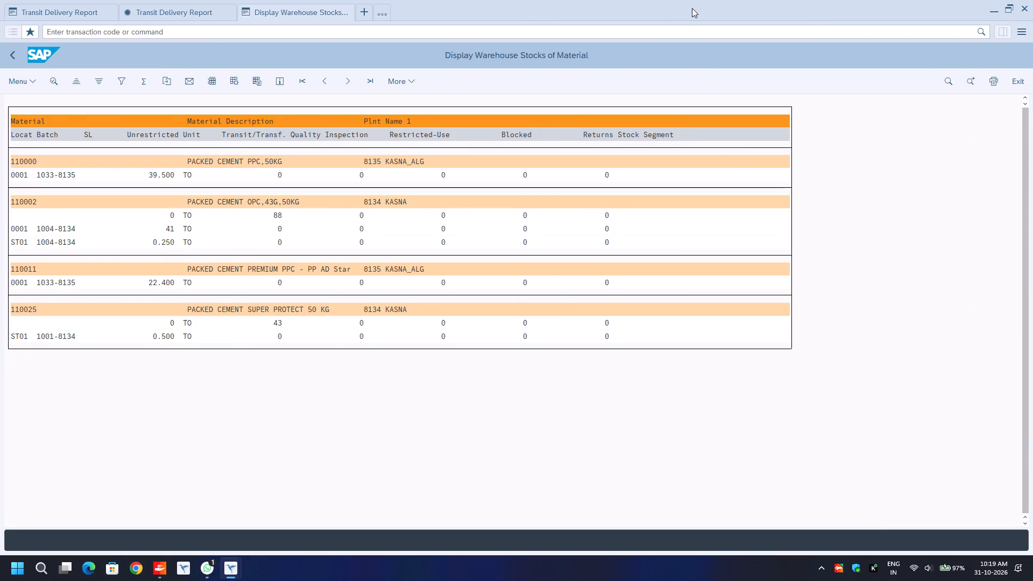
{"action": "key", "text": "Print"}
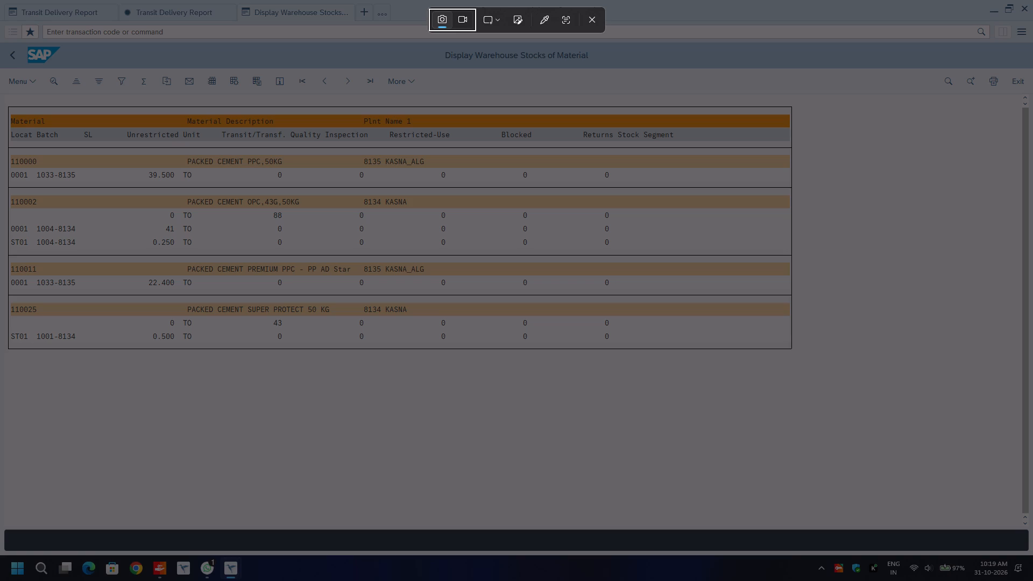
{"action": "left_click_drag", "start_coordinate": [6, 103], "coordinate": [457, 351]}
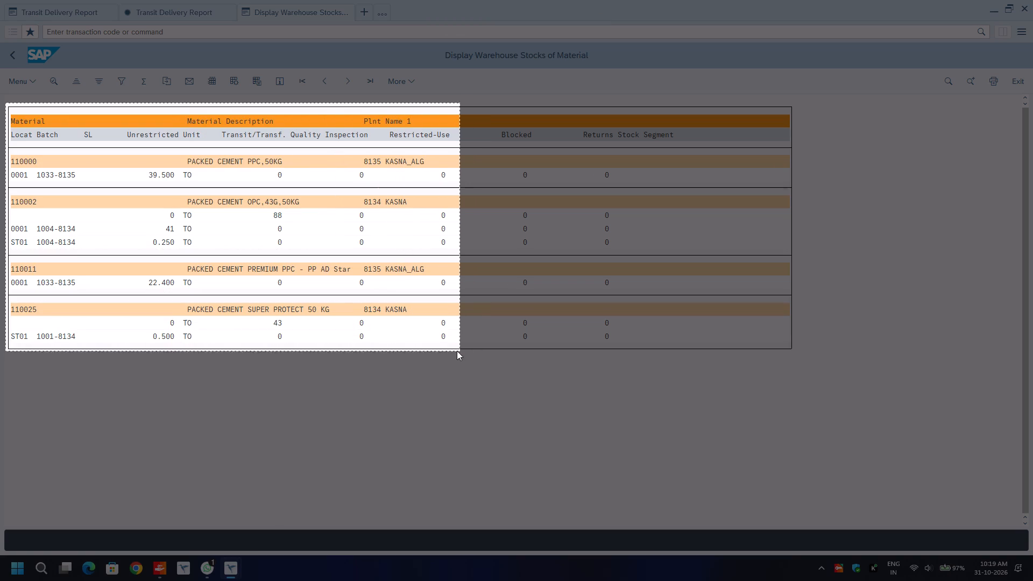
{"action": "left_click_drag", "start_coordinate": [457, 351], "coordinate": [453, 355]}
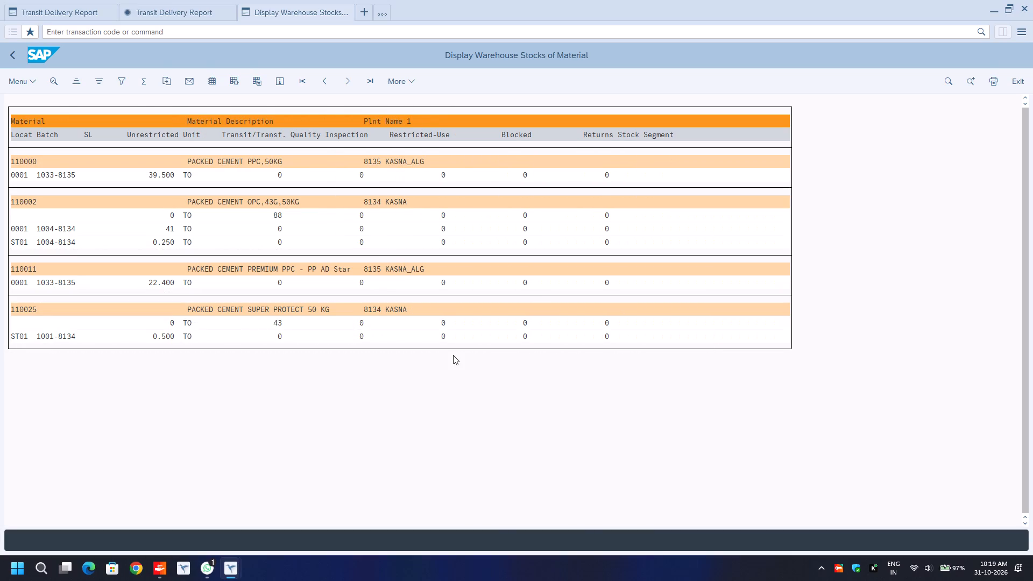
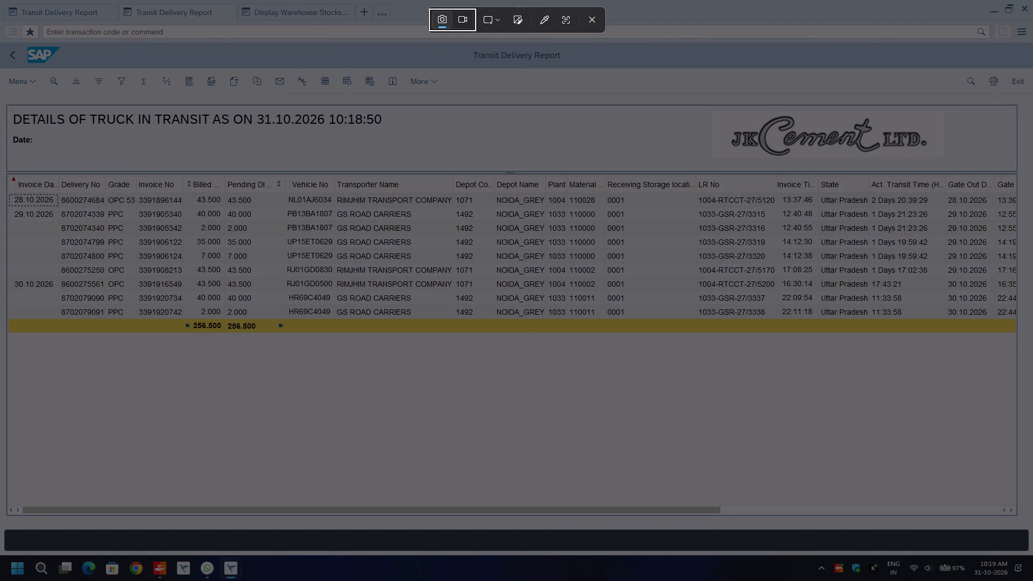
Take a screen snip of the Noida trucks-in-transit report, from its heading down to the totals row and across to the Material column.
{"action": "left_click_drag", "start_coordinate": [4, 101], "coordinate": [460, 271]}
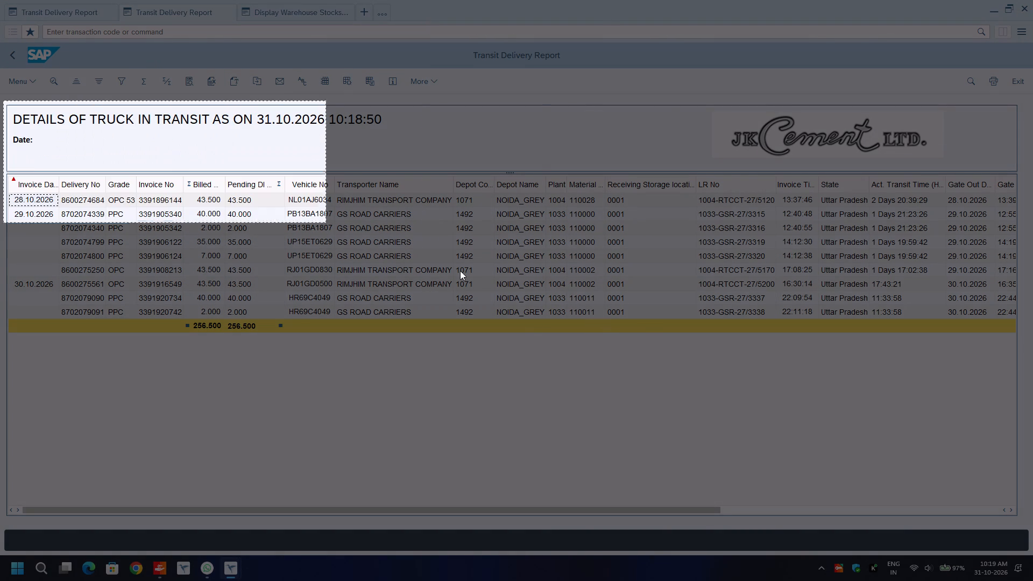
{"action": "left_click_drag", "start_coordinate": [460, 271], "coordinate": [603, 337]}
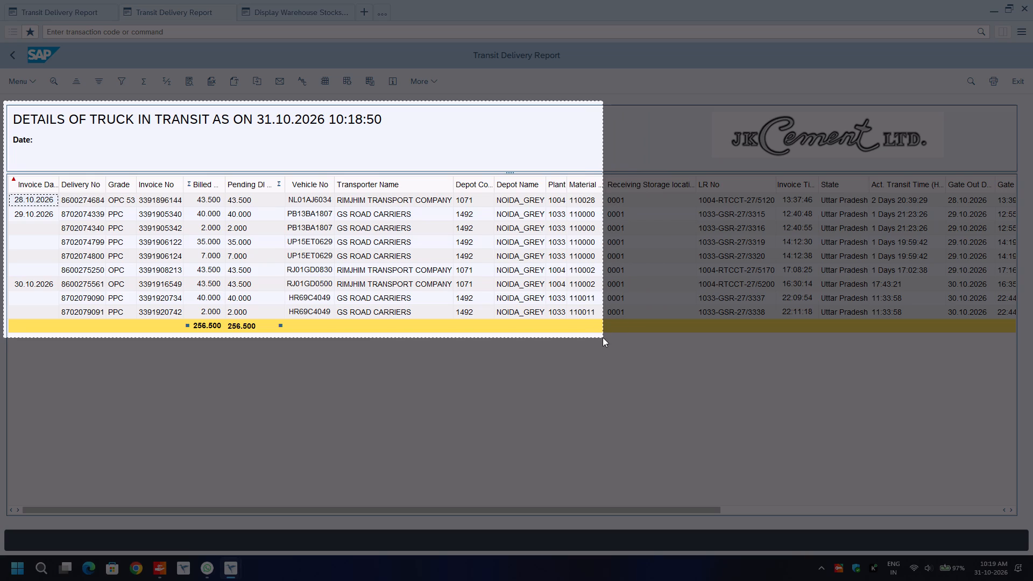
{"action": "left_click_drag", "start_coordinate": [603, 337], "coordinate": [604, 337]}
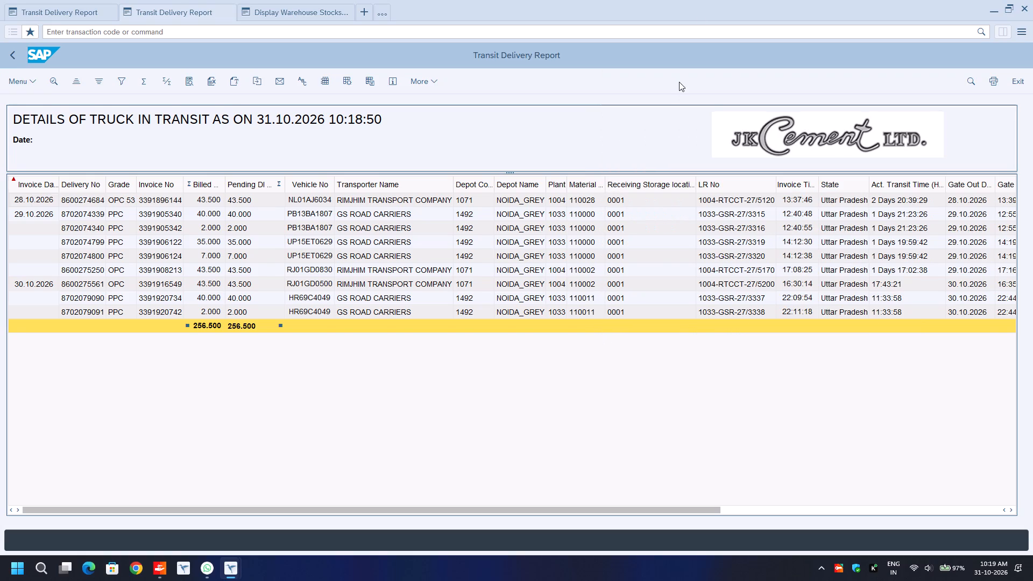
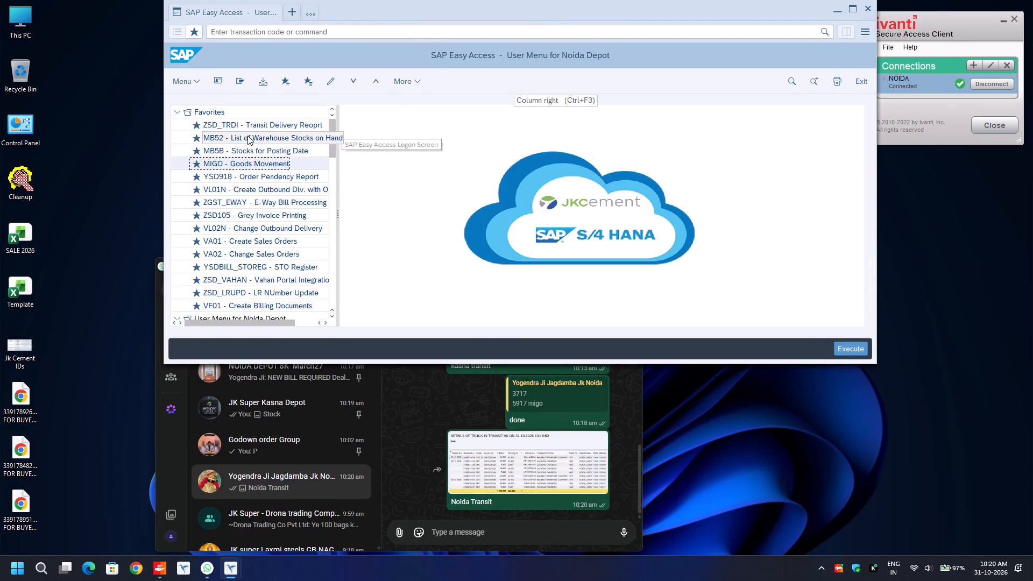
Run the MB52 warehouse stock list for plants 1071, 1492 and 8068 using multiple single-value selection.
{"action": "left_click", "coordinate": [246, 134]}
{"action": "key", "text": "Return"}
{"action": "key", "text": "Down"}
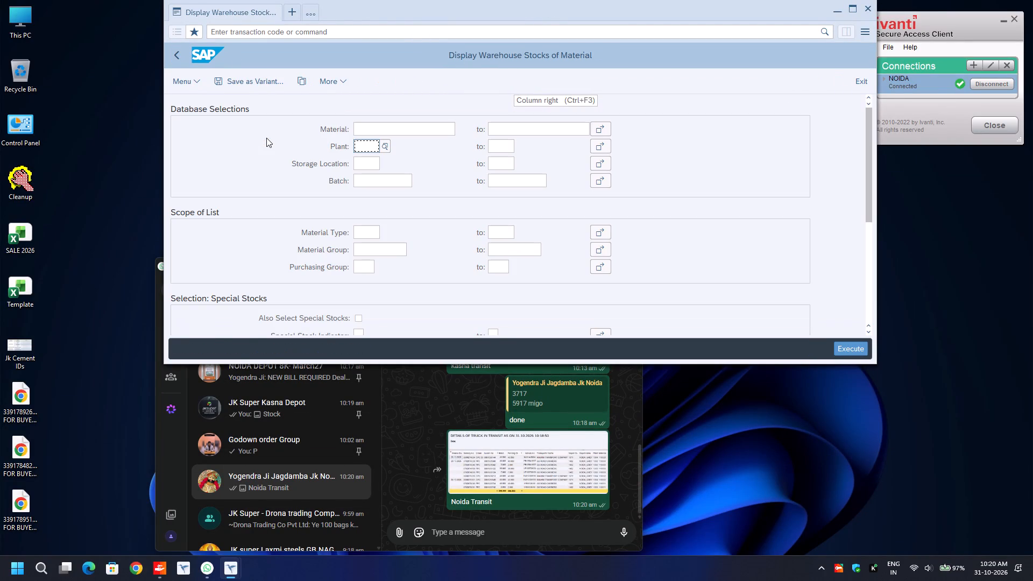
{"action": "key", "text": "Tab"}
{"action": "key", "text": "Tab"}
{"action": "key", "text": "Return"}
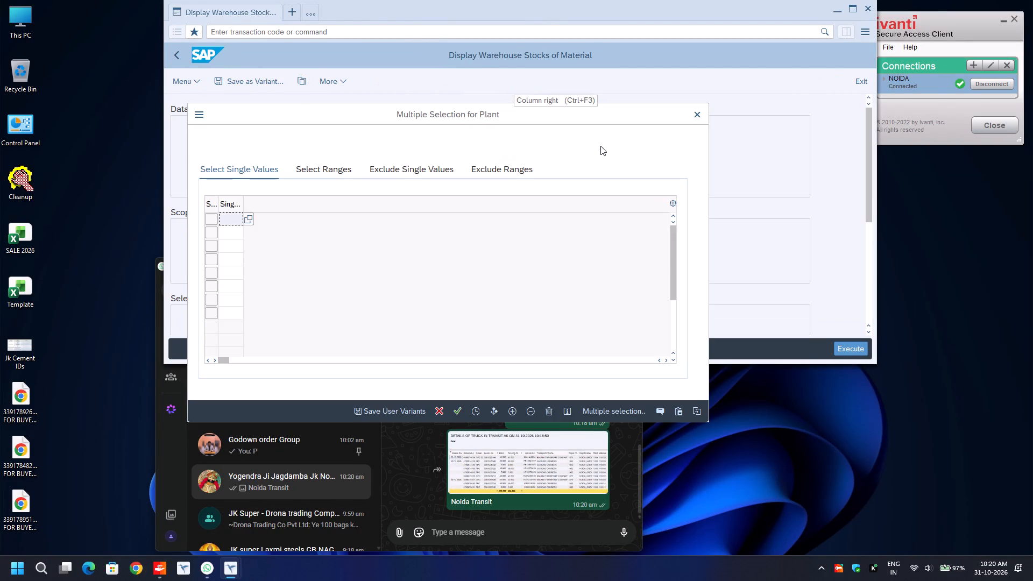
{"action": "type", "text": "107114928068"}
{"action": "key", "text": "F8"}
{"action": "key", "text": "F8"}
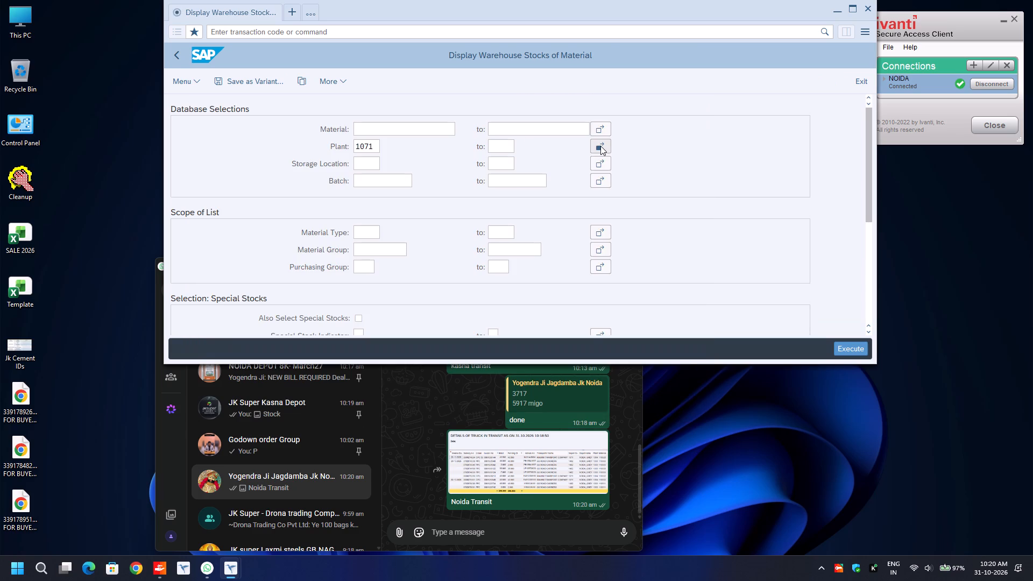
Maximize the stock list window and take a screen snip from the header to the last material row, across to the Restricted-Use column.
{"action": "double_click", "coordinate": [647, 13]}
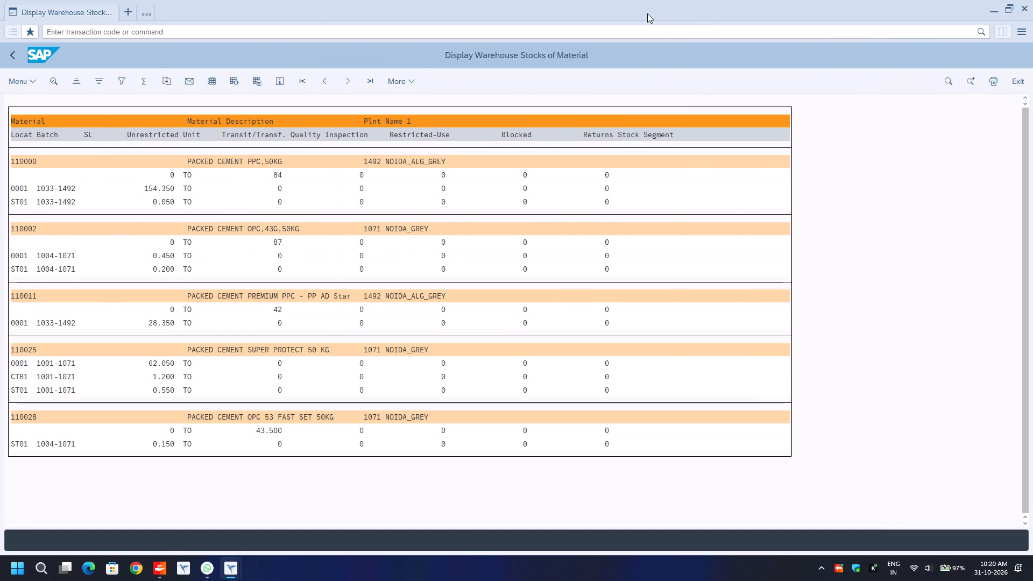
{"action": "key", "text": "Print"}
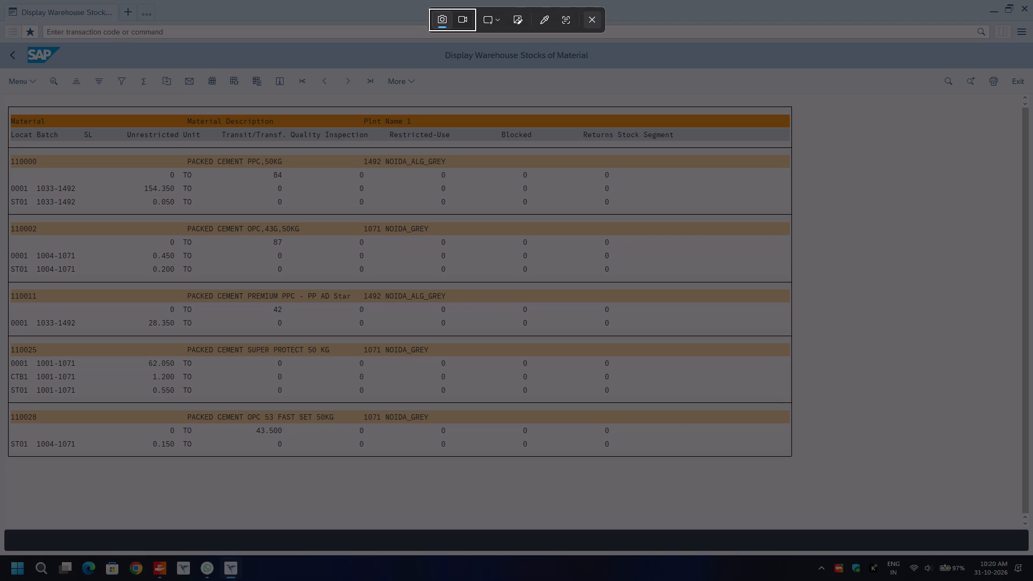
{"action": "left_click_drag", "start_coordinate": [6, 103], "coordinate": [450, 463]}
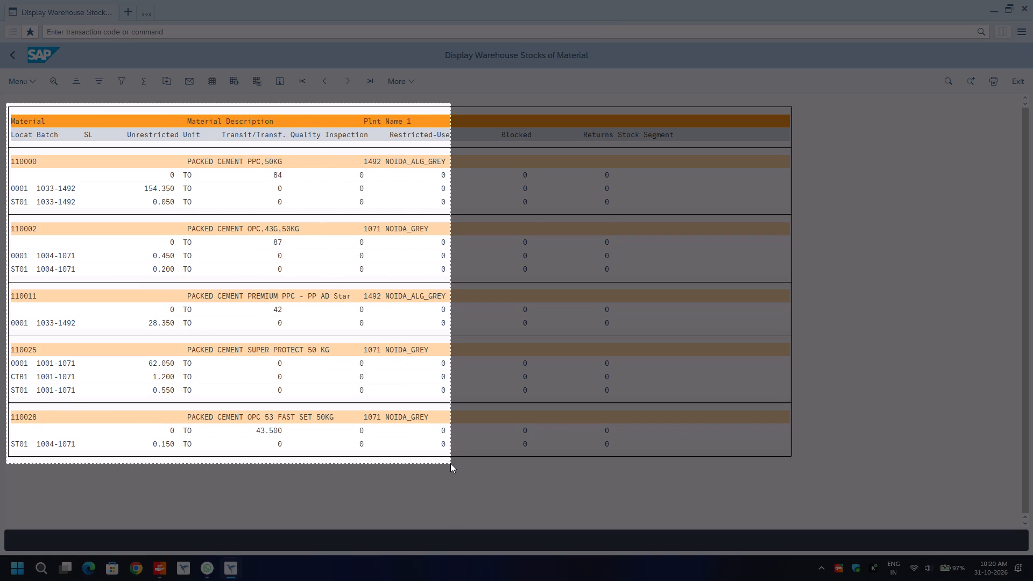
{"action": "left_click_drag", "start_coordinate": [450, 463], "coordinate": [452, 459]}
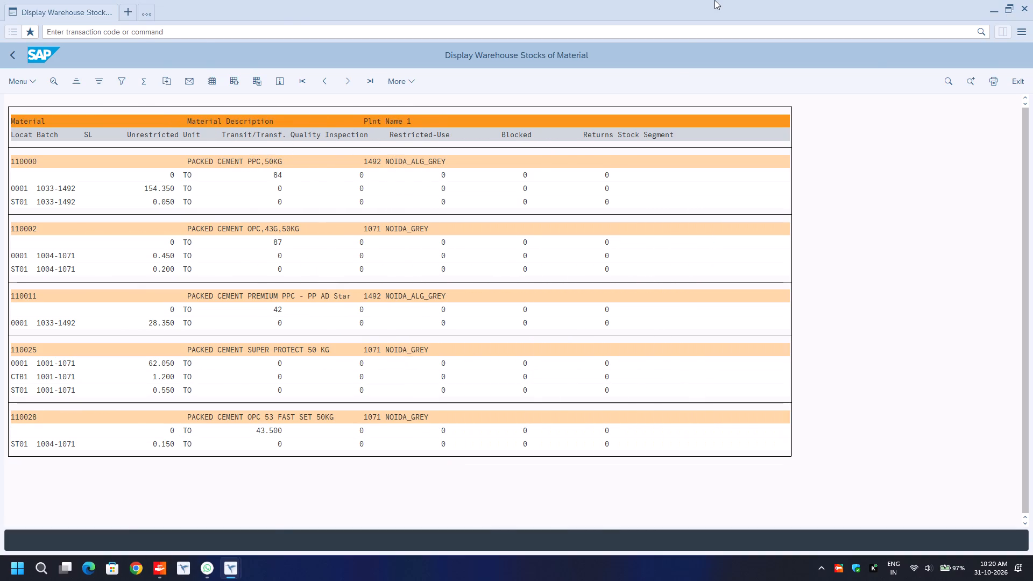
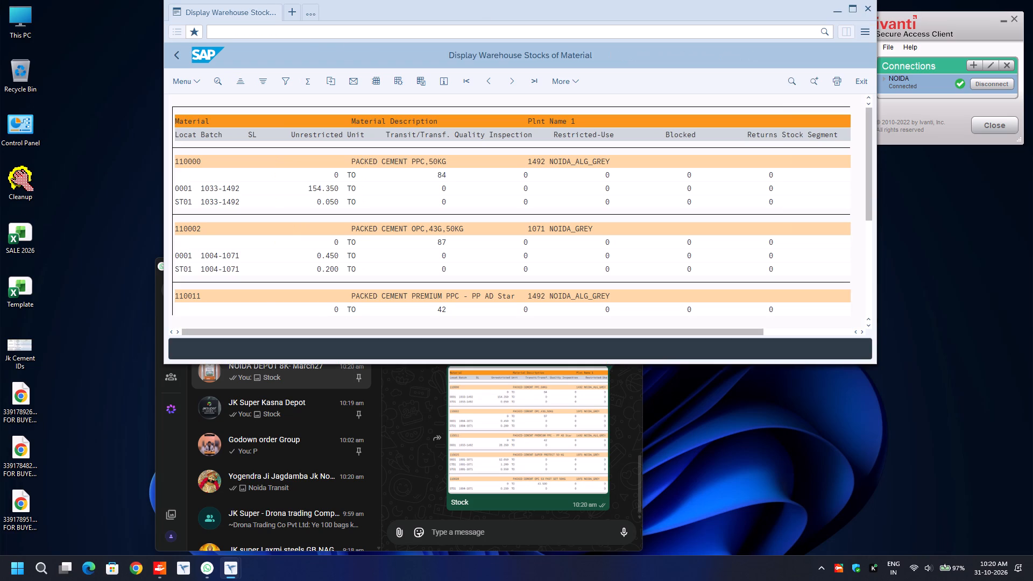
Leave the warehouse stock list and open the YSD918 Order Pendency Report from the favorites.
{"action": "type", "text": "/n"}
{"action": "key", "text": "Return"}
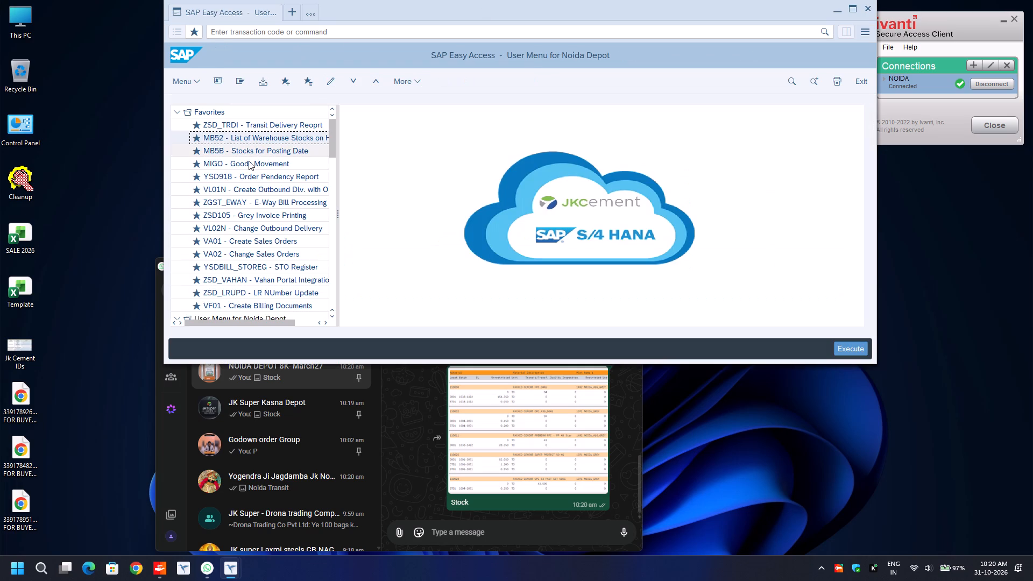
{"action": "left_click", "coordinate": [246, 168]}
{"action": "key", "text": "Down"}
{"action": "key", "text": "Return"}
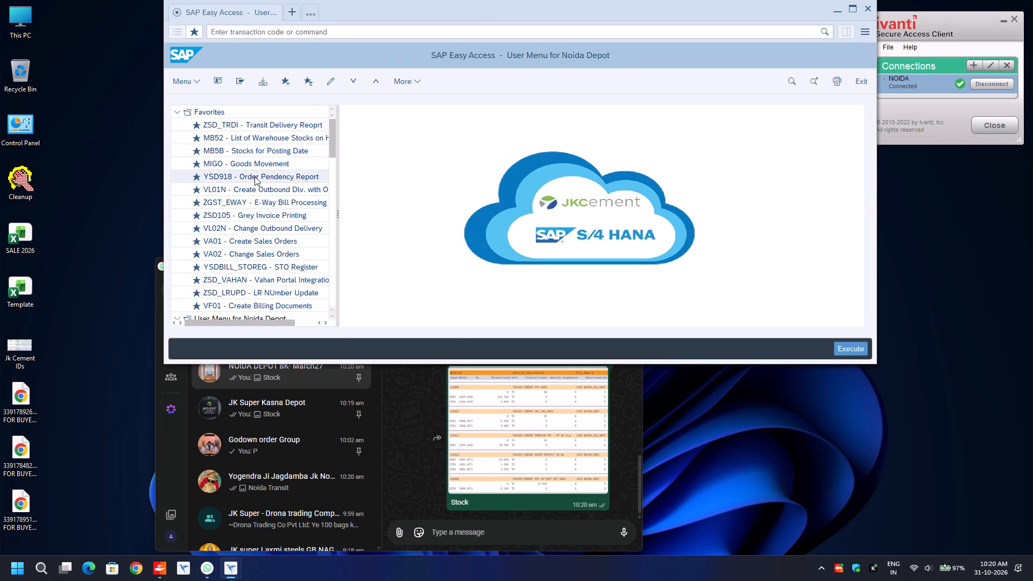
Set the report's document date range from 30.10.2026 to 31.10.2026.
{"action": "key", "text": "BackSpace"}
{"action": "key", "text": "Down"}
{"action": "key", "text": "Return"}
{"action": "key", "text": "Tab"}
{"action": "key", "text": "BackSpace"}
{"action": "key", "text": "Down"}
{"action": "key", "text": "Return"}
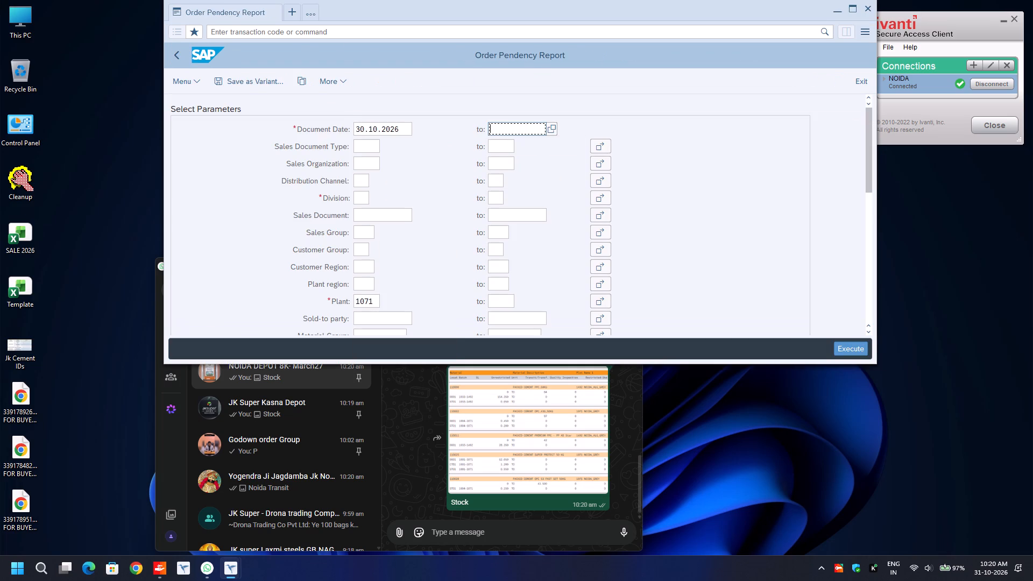
{"action": "key", "text": "Return"}
Set the report's division range from 00 to 99.
{"action": "key", "text": "BackSpace"}
{"action": "key", "text": "Down"}
{"action": "key", "text": "Return"}
{"action": "key", "text": "Tab"}
{"action": "key", "text": "BackSpace"}
{"action": "key", "text": "Down"}
{"action": "key", "text": "Return"}
{"action": "key", "text": "Return"}
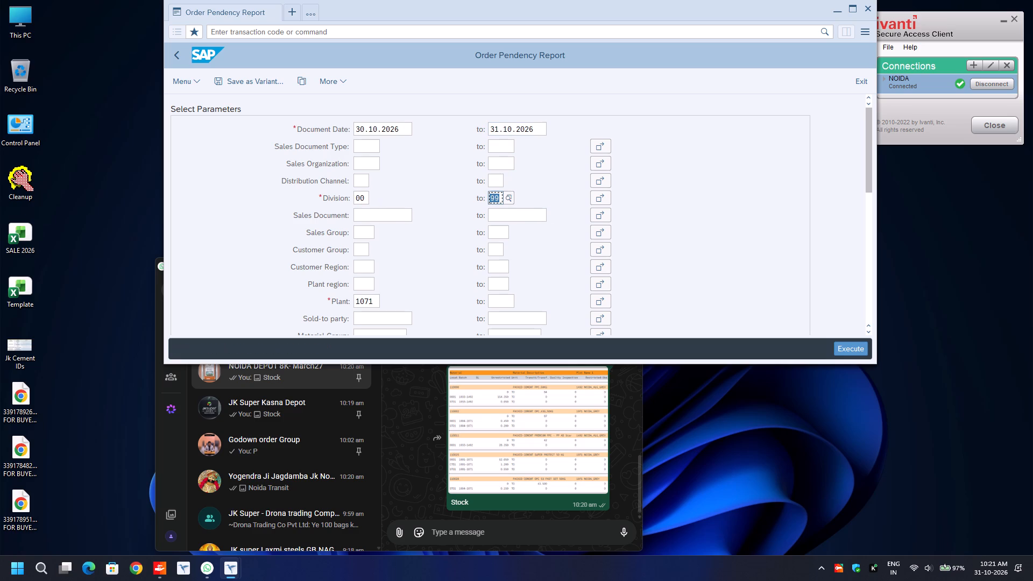
Replace plant 1071 in the report's selection parameters with another previously used entry.
{"action": "key", "text": "Down"}
{"action": "key", "text": "Down"}
{"action": "key", "text": "Down"}
{"action": "key", "text": "Tab"}
{"action": "key", "text": "Tab"}
{"action": "key", "text": "Down"}
{"action": "key", "text": "Down"}
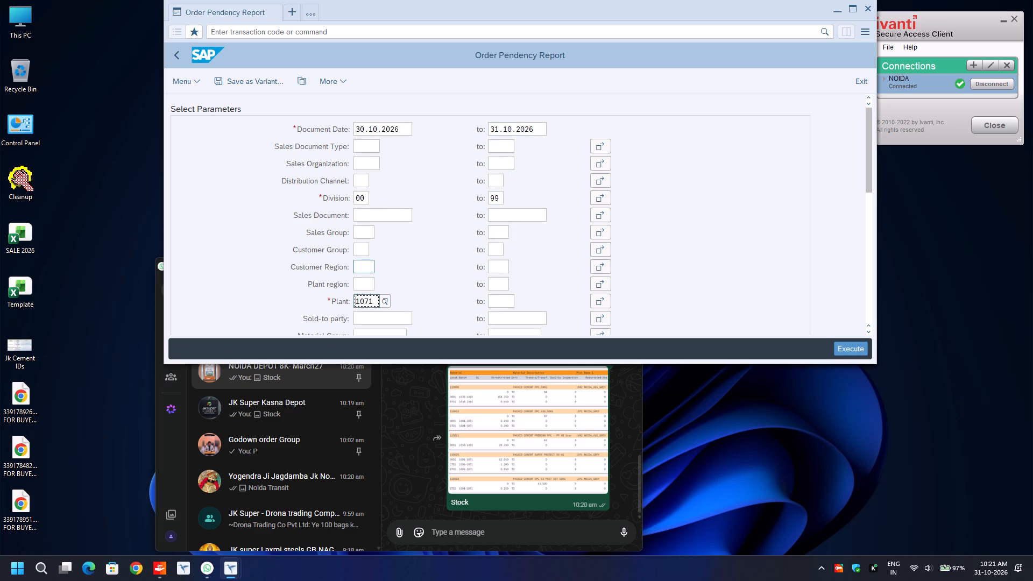
{"action": "key", "text": "ctrl+a"}
{"action": "key", "text": "BackSpace"}
{"action": "key", "text": "BackSpace"}
{"action": "key", "text": "Down"}
{"action": "key", "text": "Down"}
{"action": "key", "text": "Return"}
Set the order category to Schedule Open Orders.
{"action": "scroll", "coordinate": [246, 168], "scroll_direction": "down", "scroll_amount": 7}
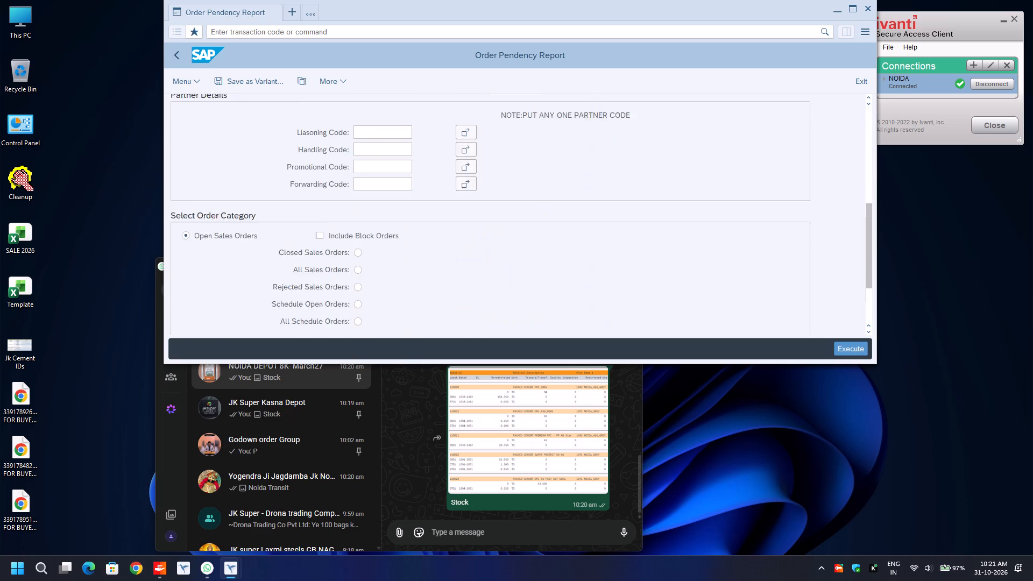
{"action": "left_click", "coordinate": [357, 252]}
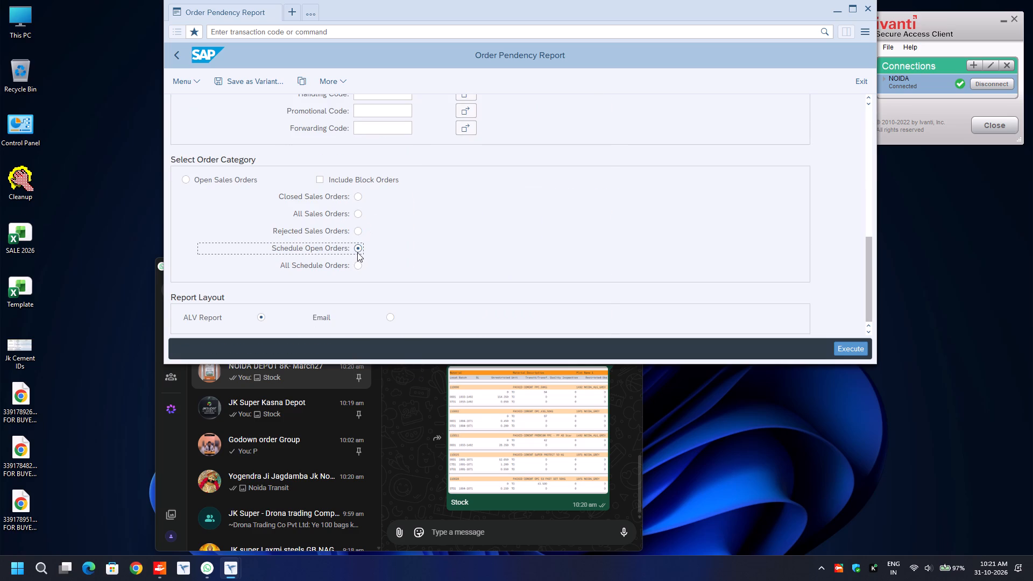
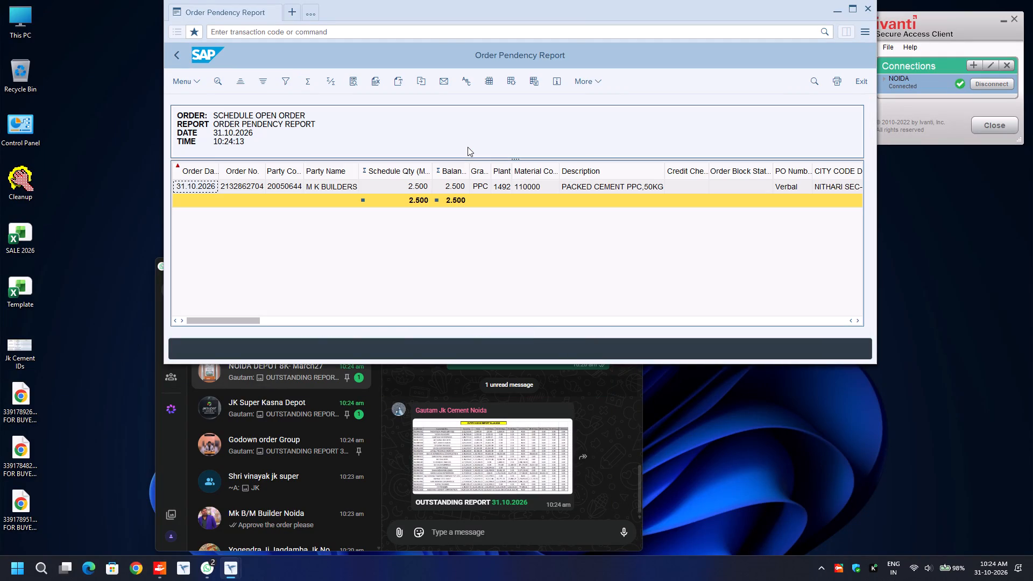
{"action": "left_click", "coordinate": [247, 181]}
{"action": "key", "text": "ctrl+y"}
{"action": "key", "text": "ctrl+c"}
{"action": "key", "text": "ctrl+n"}
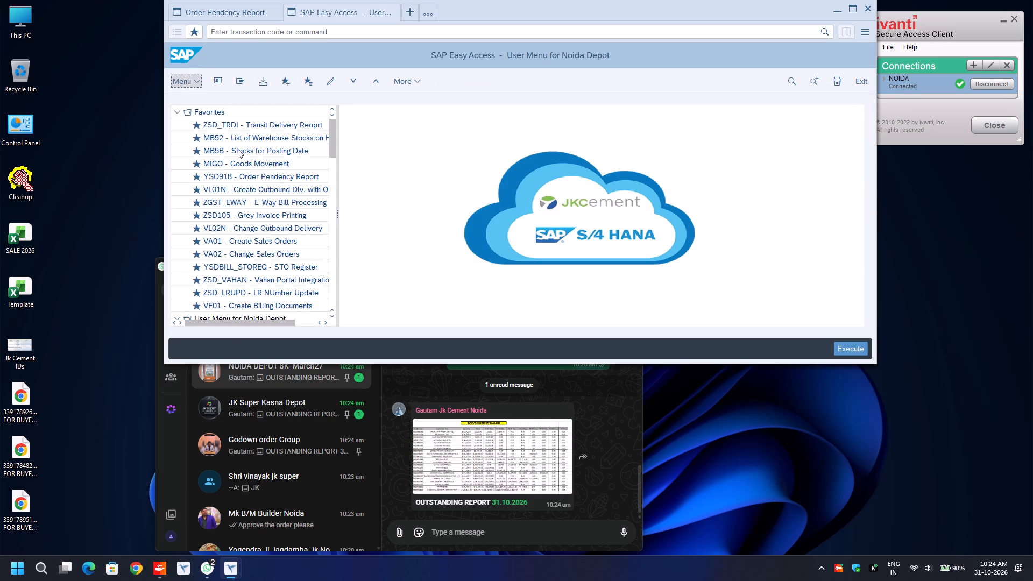
{"action": "left_click", "coordinate": [236, 191]}
{"action": "key", "text": "Return"}
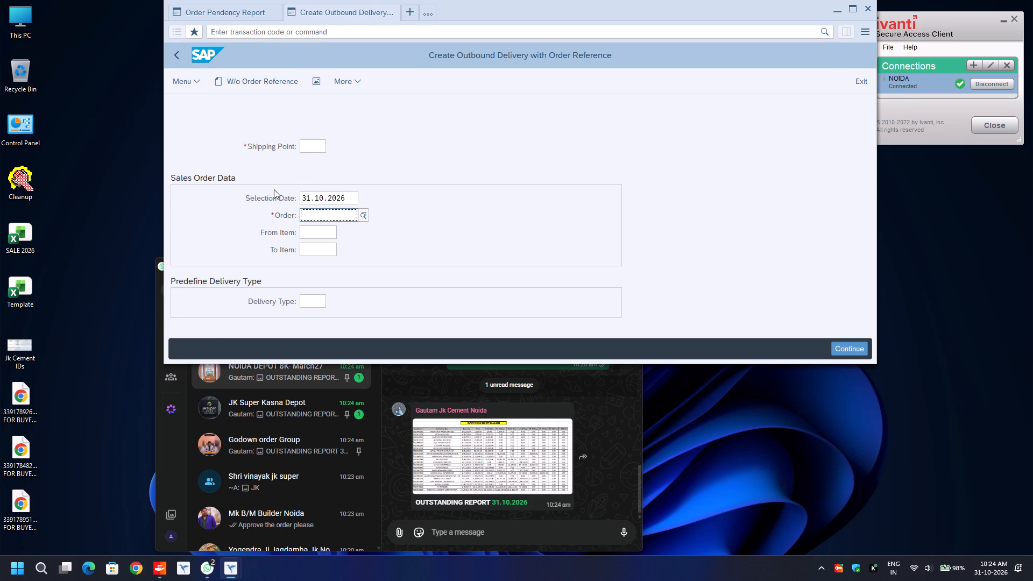
{"action": "key", "text": "ctrl+v"}
Enter the outbound delivery's shipping point, starting with 81.
{"action": "key", "text": "Up"}
{"action": "key", "text": "Up"}
{"action": "type", "text": "813"}
{"action": "key", "text": "BackSpace"}
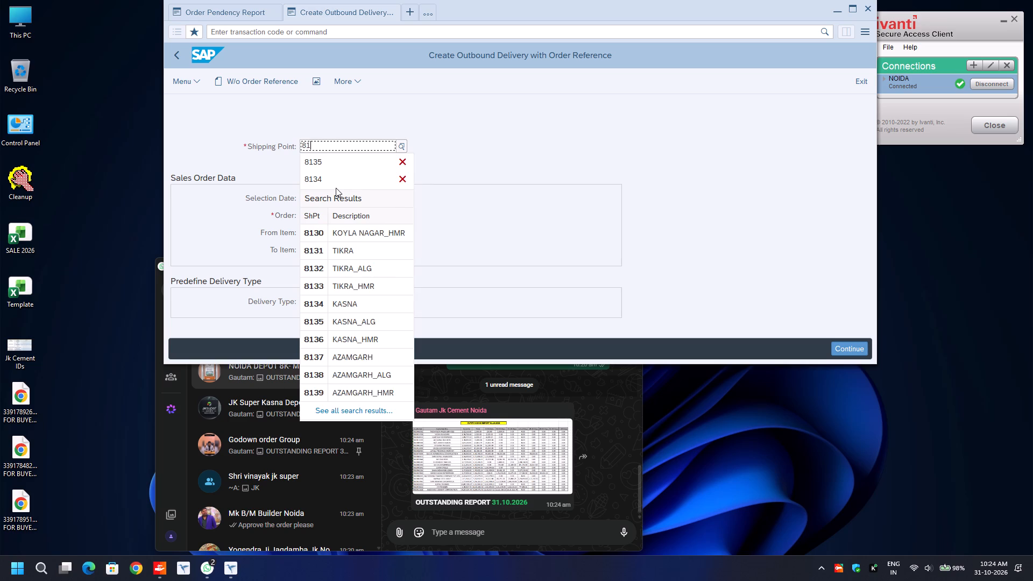
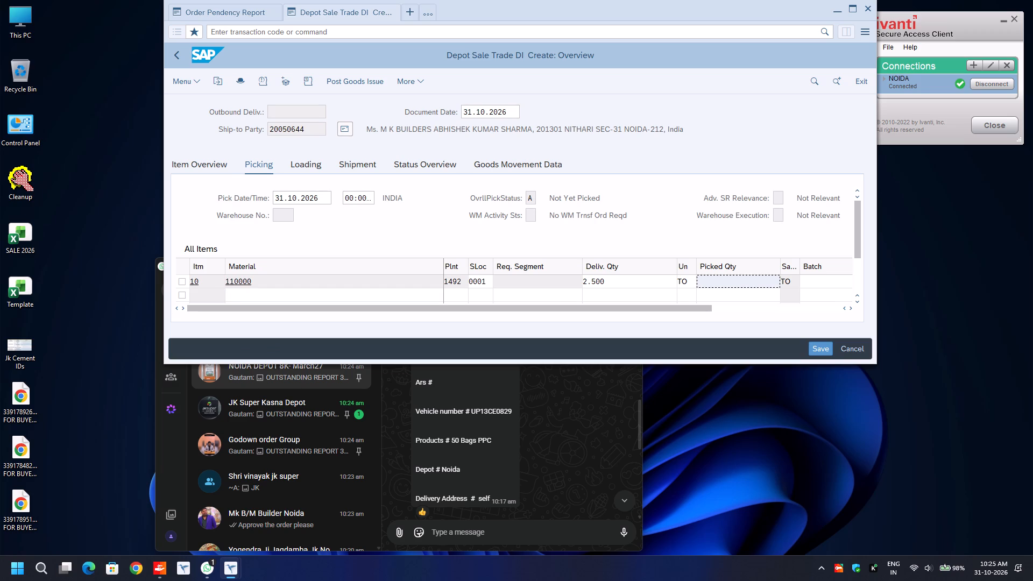
For item 10, material 110000, enter picked quantity 2.500 and choose batch 1033-1492.
{"action": "type", "text": "2.500"}
{"action": "key", "text": "Tab"}
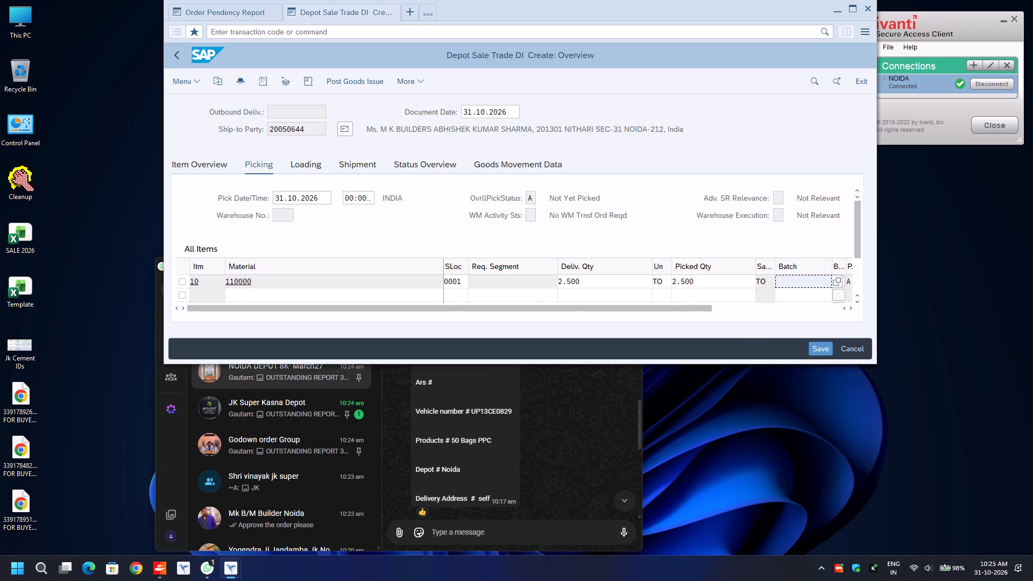
{"action": "type", "text": "1033"}
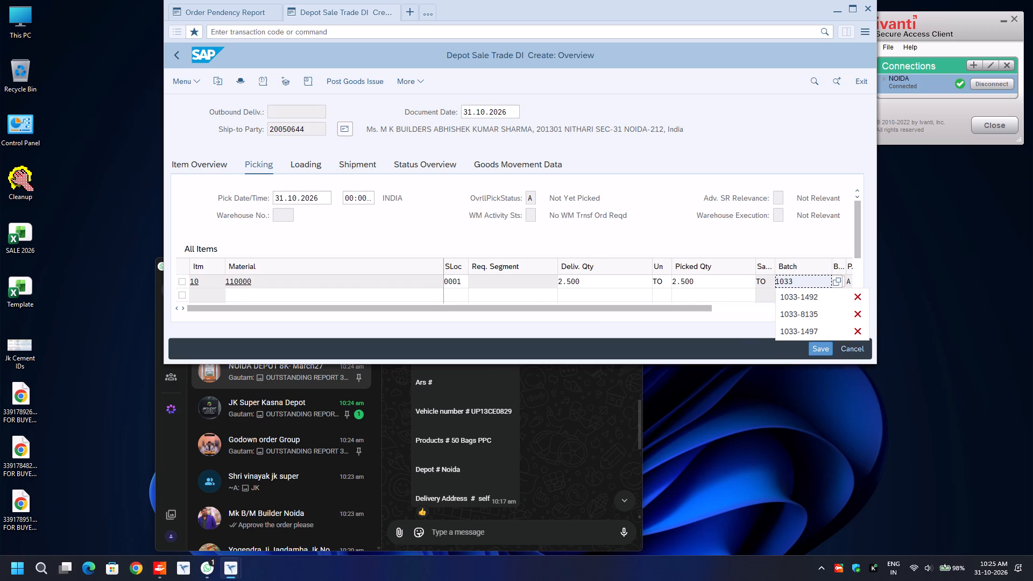
{"action": "key", "text": "Down"}
{"action": "key", "text": "Return"}
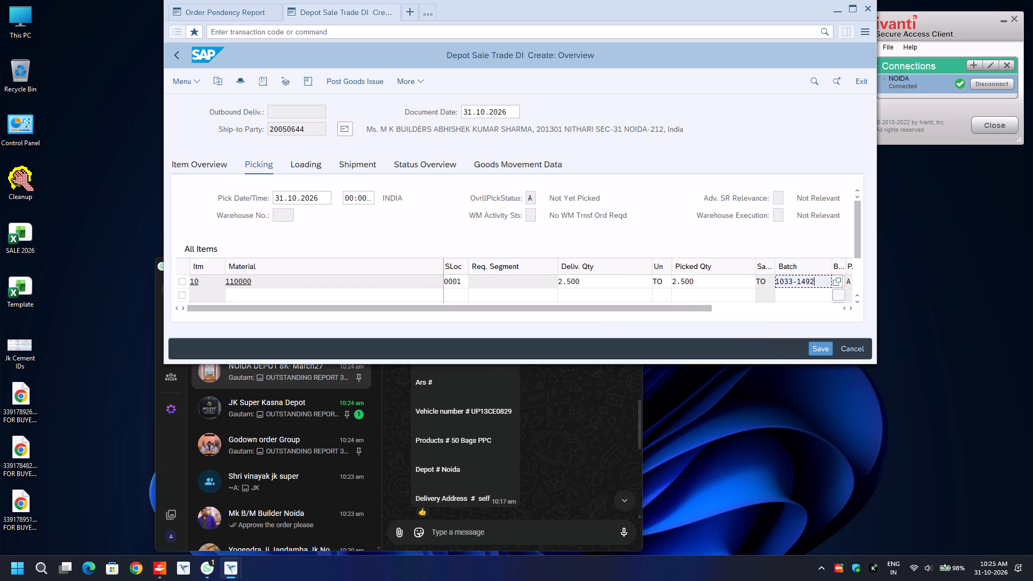
Open the delivery's header details and, in the additional data, set the transport mode to ROAD and fill in the Road Transporter1 factory code.
{"action": "key", "text": "F8"}
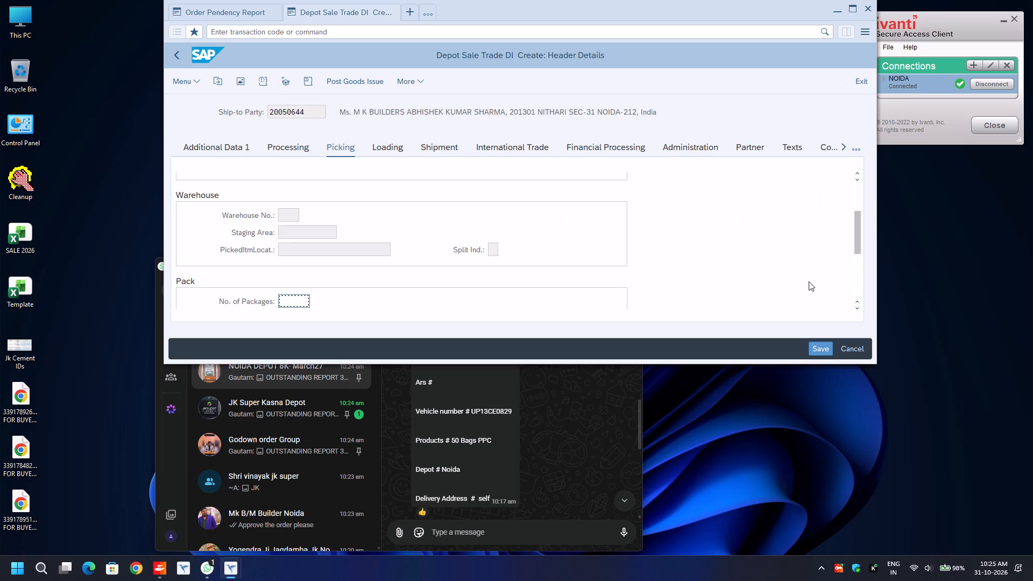
{"action": "left_click", "coordinate": [234, 140]}
{"action": "left_click", "coordinate": [368, 200]}
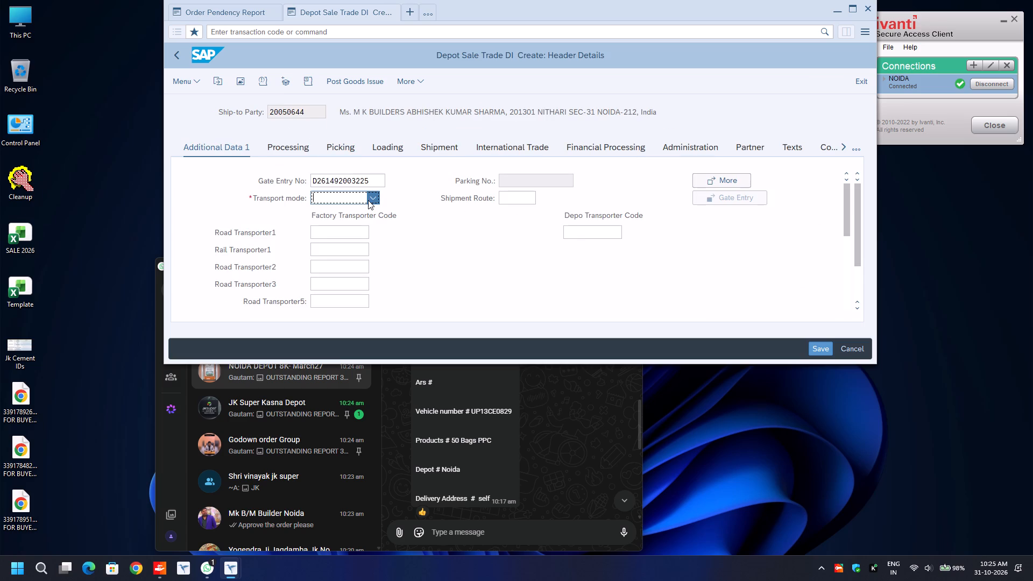
{"action": "left_click", "coordinate": [337, 250]}
{"action": "left_click", "coordinate": [329, 227]}
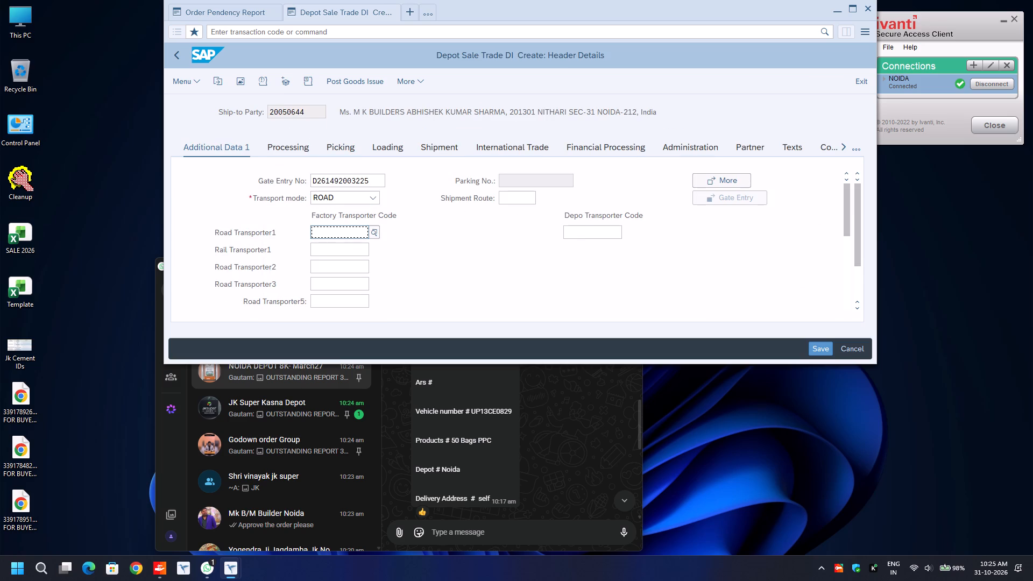
{"action": "key", "text": "BackSpace"}
{"action": "key", "text": "Down"}
{"action": "key", "text": "Return"}
{"action": "key", "text": "Return"}
In the E-Way Bill data, set the transport mode to Road and the distance to 30.
{"action": "type", "text": "ro"}
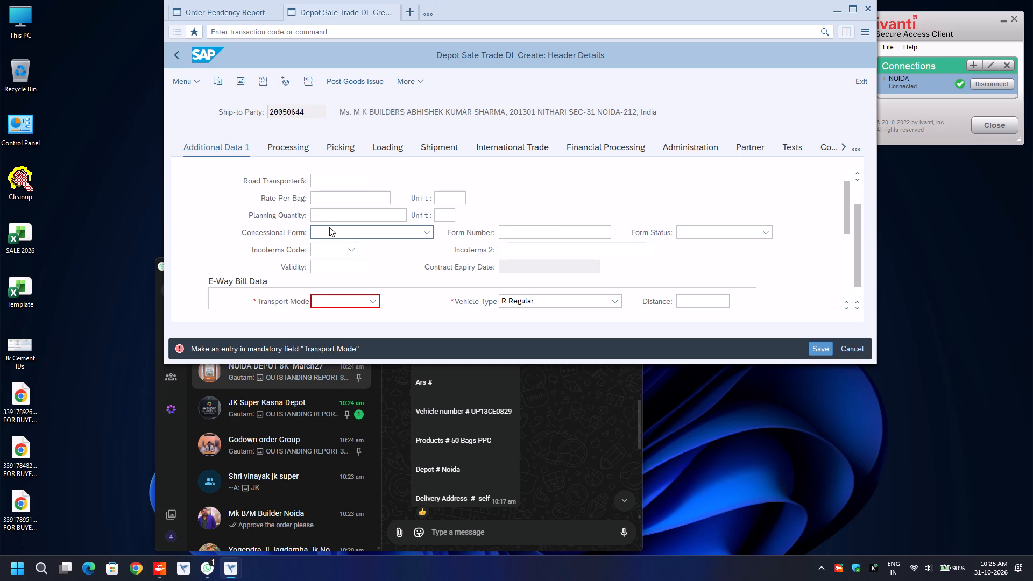
{"action": "key", "text": "Tab"}
{"action": "key", "text": "Tab"}
{"action": "key", "text": "BackSpace"}
{"action": "key", "text": "Down"}
{"action": "key", "text": "Return"}
{"action": "key", "text": "Down"}
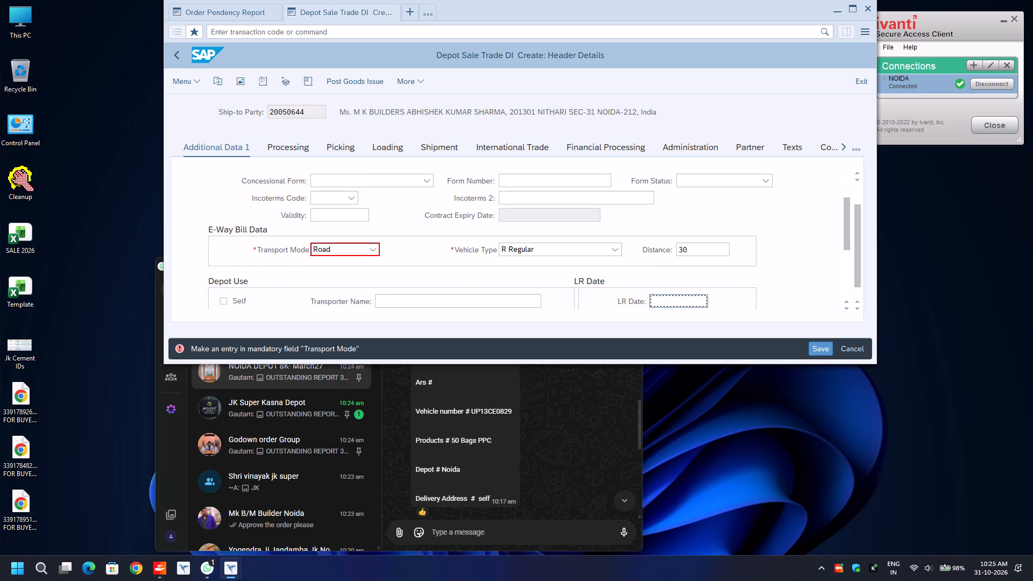
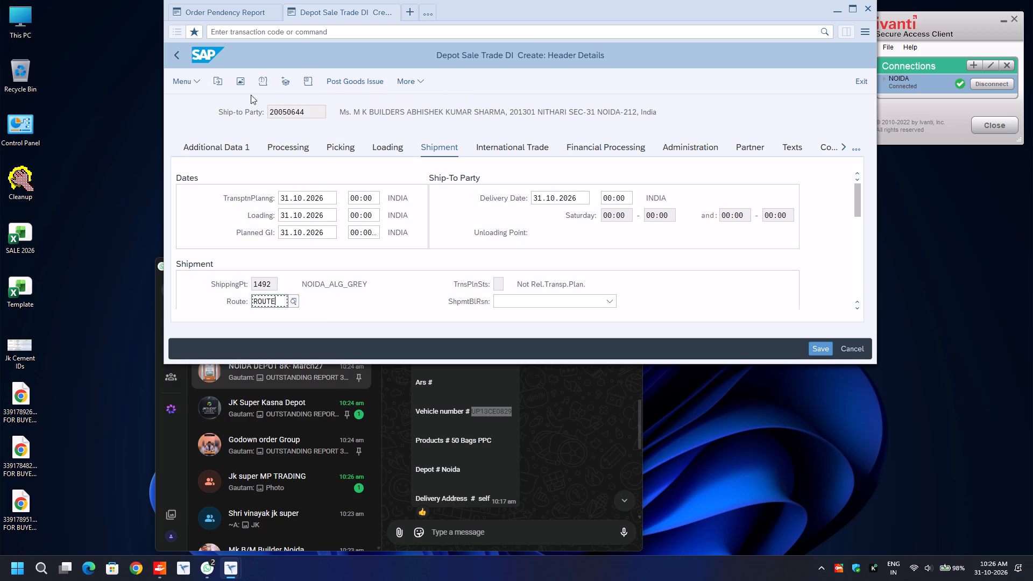
Return from the header details to the delivery overview and post the goods issue.
{"action": "left_click", "coordinate": [176, 54]}
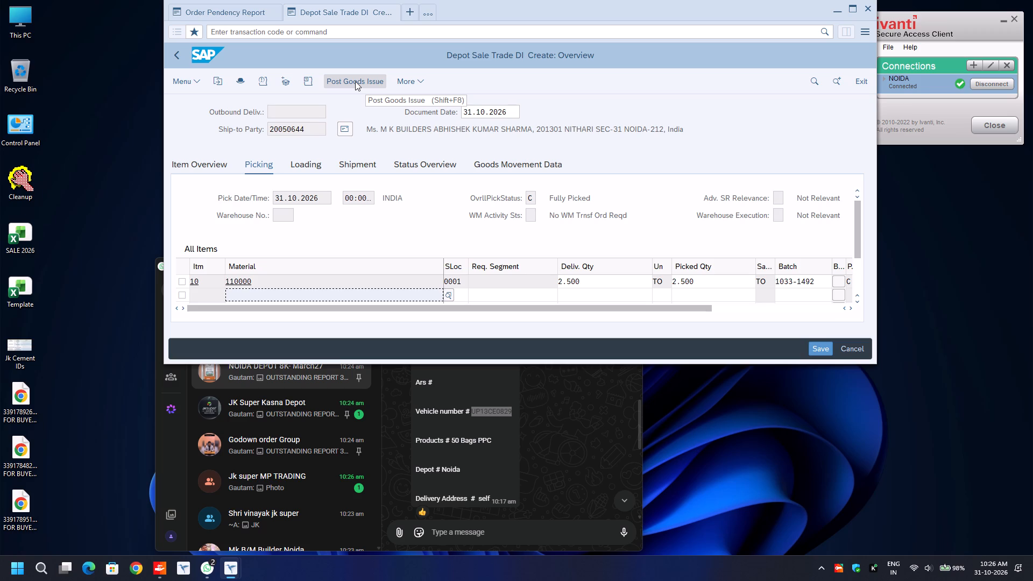
{"action": "left_click", "coordinate": [355, 81]}
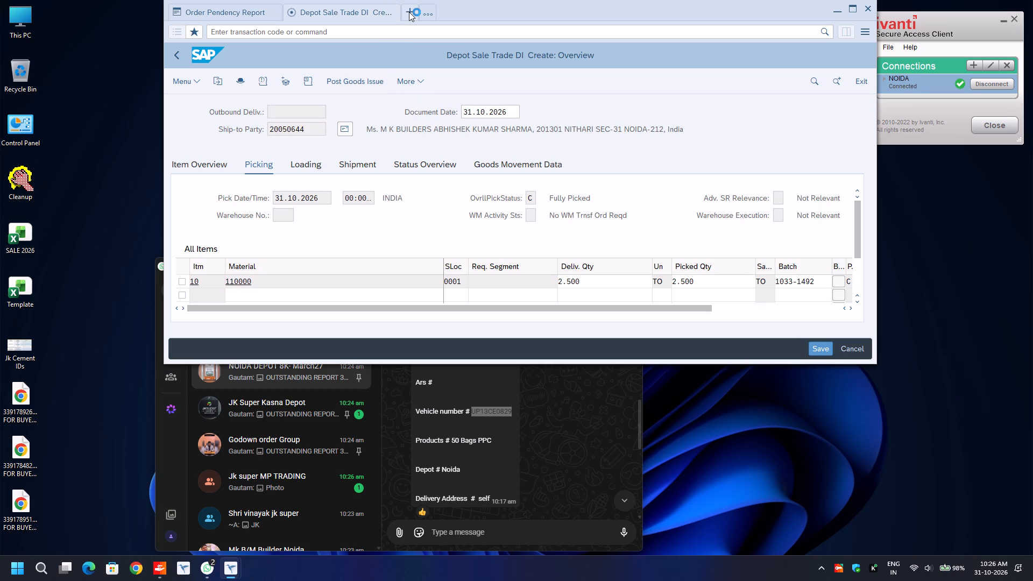
In a new session, open E-Way Bill Processing and choose e-Invoice with process Sales and Distribution and sales organization 1000.
{"action": "left_click", "coordinate": [409, 12]}
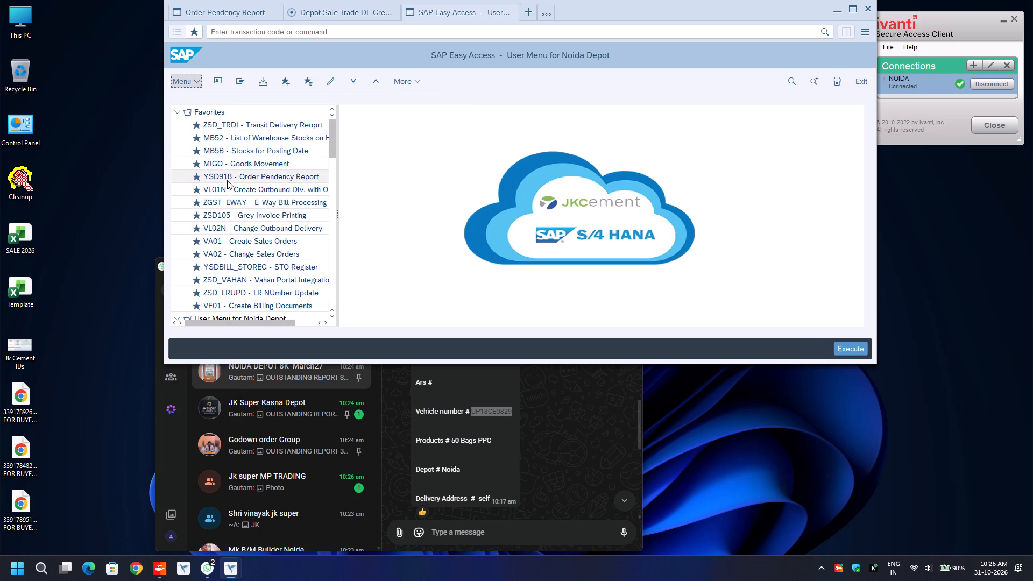
{"action": "left_click", "coordinate": [229, 200]}
{"action": "key", "text": "Return"}
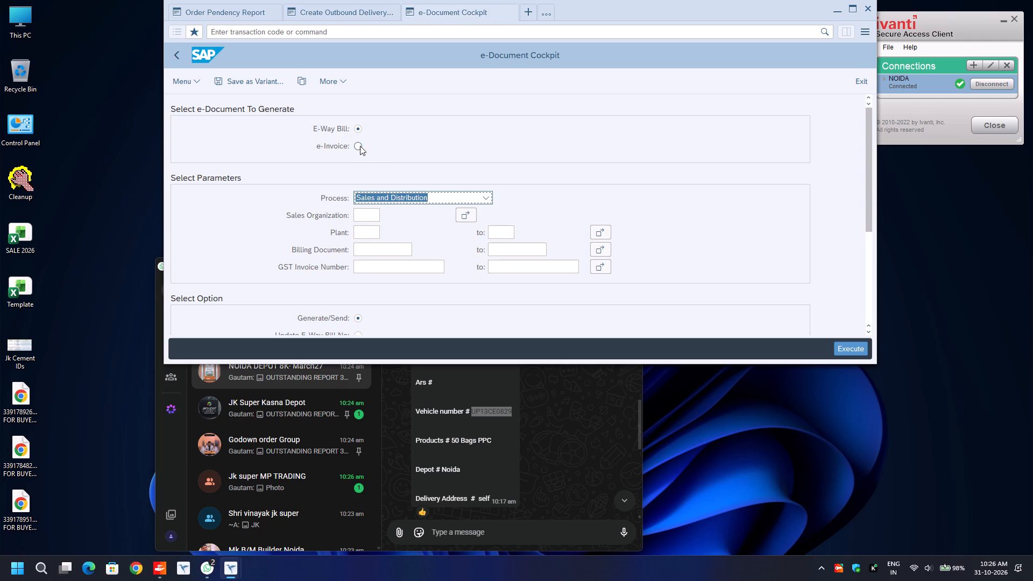
{"action": "left_click", "coordinate": [360, 146]}
{"action": "left_click_drag", "start_coordinate": [365, 197], "coordinate": [367, 215]}
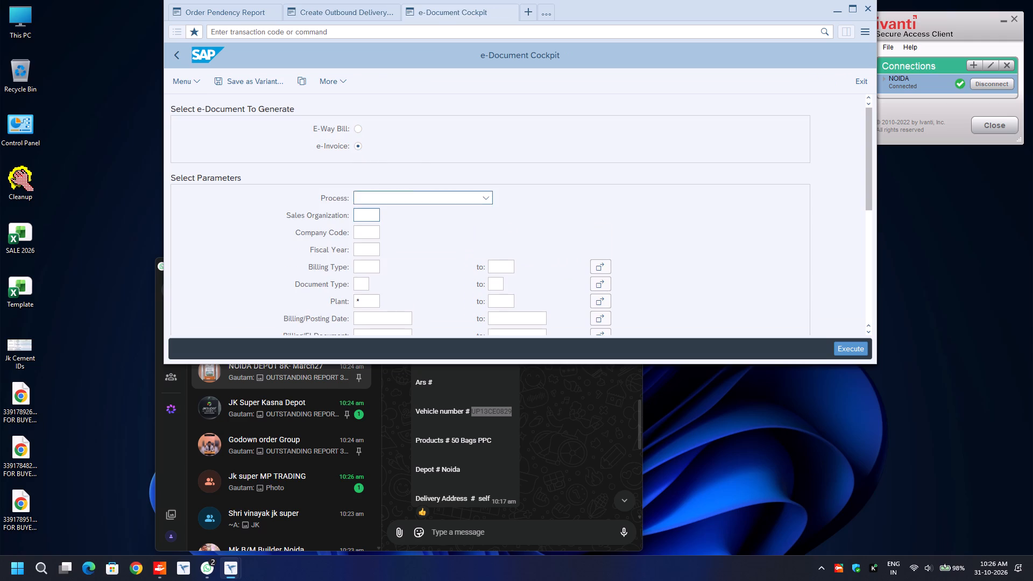
{"action": "left_click", "coordinate": [367, 215]}
{"action": "key", "text": "BackSpace"}
{"action": "key", "text": "Down"}
{"action": "key", "text": "Return"}
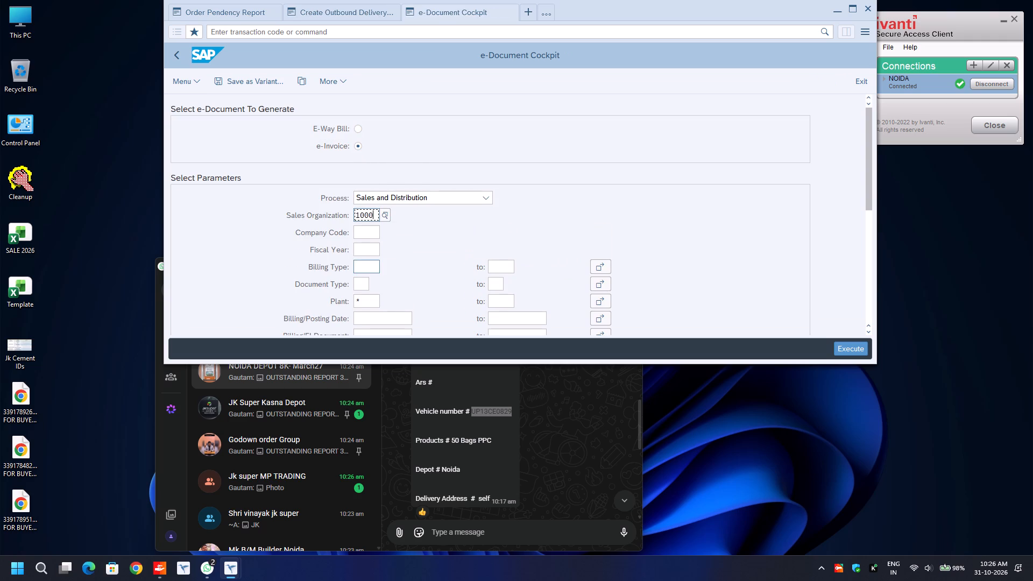
Set the e-Invoice selection to plant 1492 and billing/posting date 31.10.2026.
{"action": "left_click", "coordinate": [364, 302]}
{"action": "key", "text": "BackSpace"}
{"action": "type", "text": "1492"}
{"action": "key", "text": "Return"}
{"action": "key", "text": "Down"}
{"action": "key", "text": "BackSpace"}
{"action": "key", "text": "Down"}
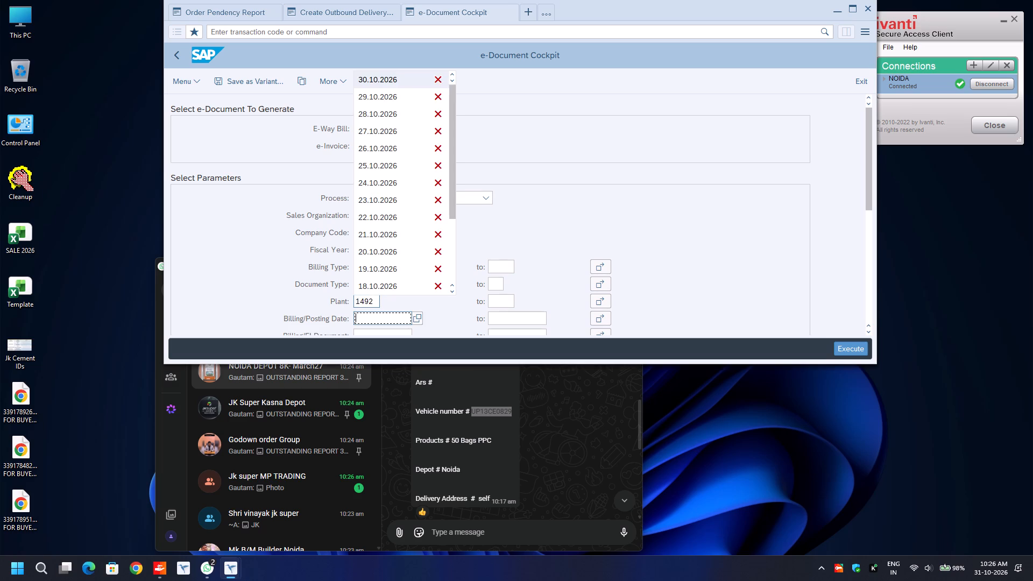
{"action": "key", "text": "Return"}
{"action": "scroll", "coordinate": [364, 302], "scroll_direction": "down", "scroll_amount": 7}
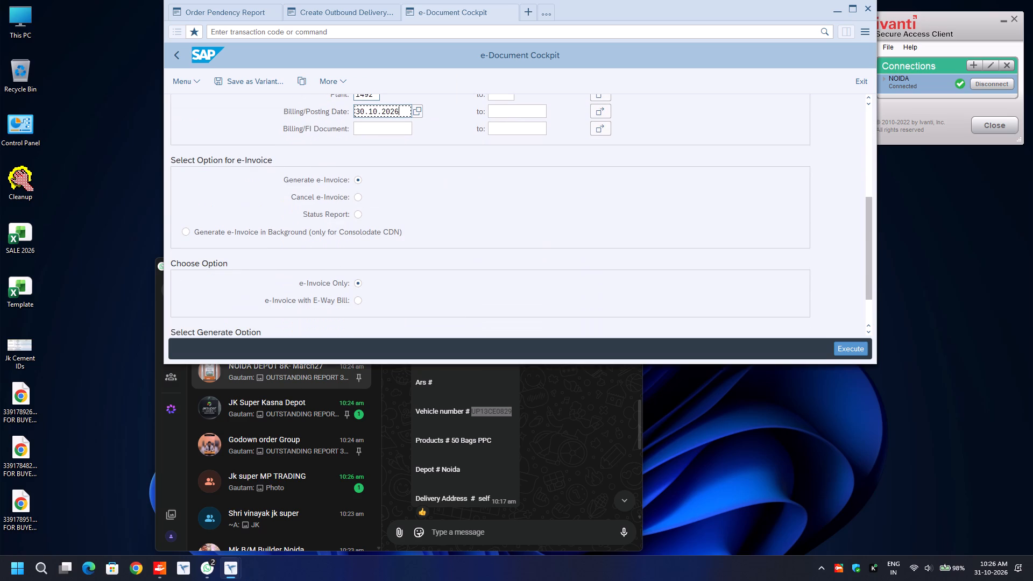
{"action": "key", "text": "Home"}
{"action": "key", "text": "Delete"}
{"action": "key", "text": "Delete"}
{"action": "type", "text": "31"}
Run the Status Report with the e-Invoice with E-Way Bill option.
{"action": "left_click", "coordinate": [357, 212]}
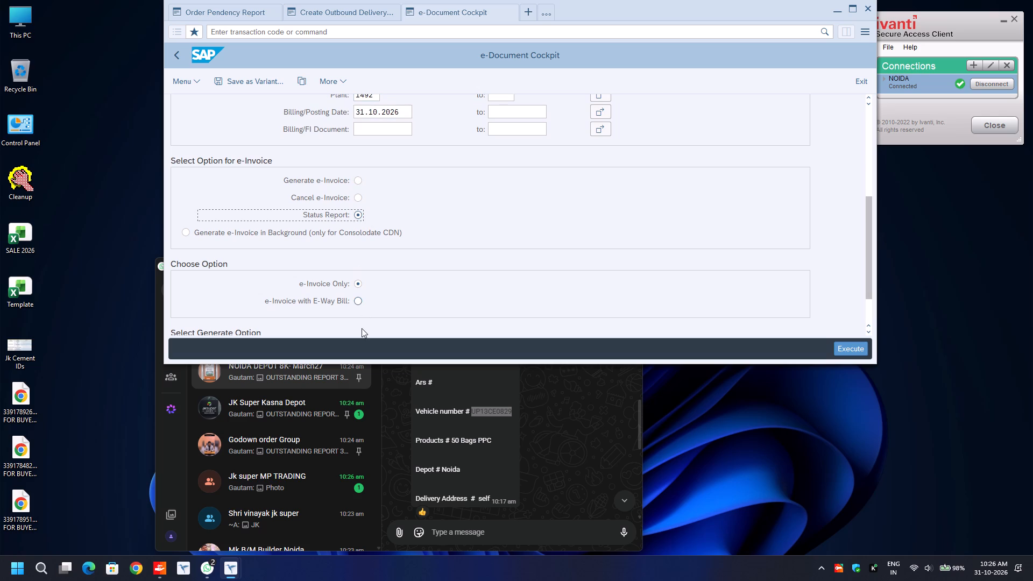
{"action": "left_click", "coordinate": [358, 303]}
{"action": "left_click", "coordinate": [585, 223]}
{"action": "key", "text": "F8"}
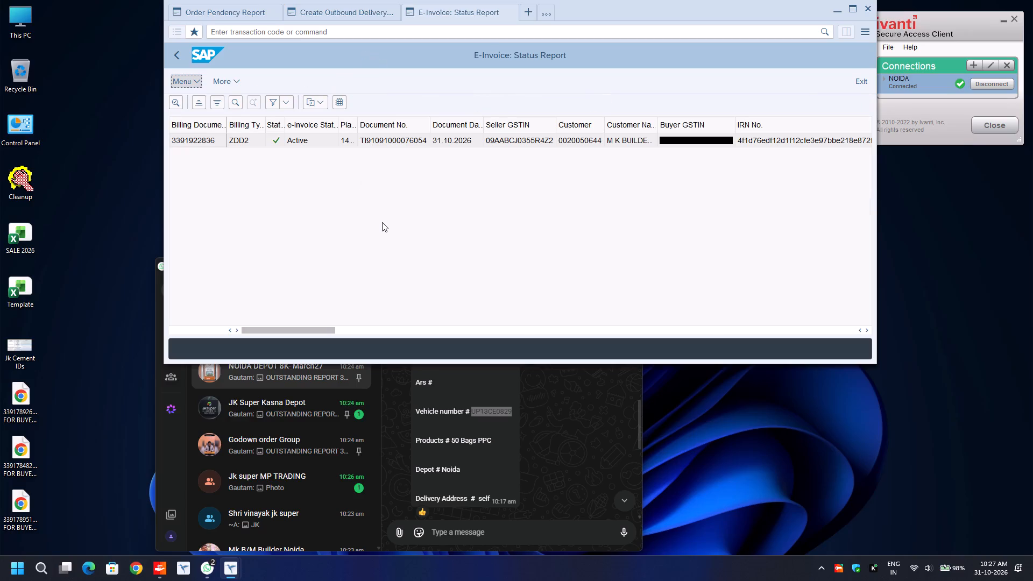
{"action": "scroll", "coordinate": [382, 222], "scroll_direction": "down", "scroll_amount": 9}
{"action": "left_click", "coordinate": [188, 142]}
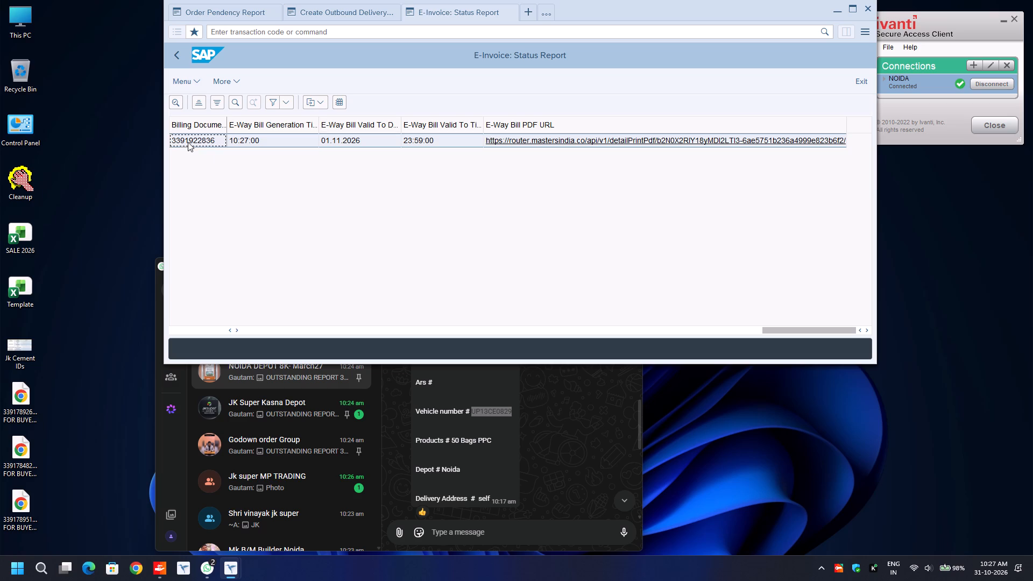
{"action": "key", "text": "ctrl+y"}
{"action": "key", "text": "ctrl+c"}
{"action": "key", "text": "ctrl+n"}
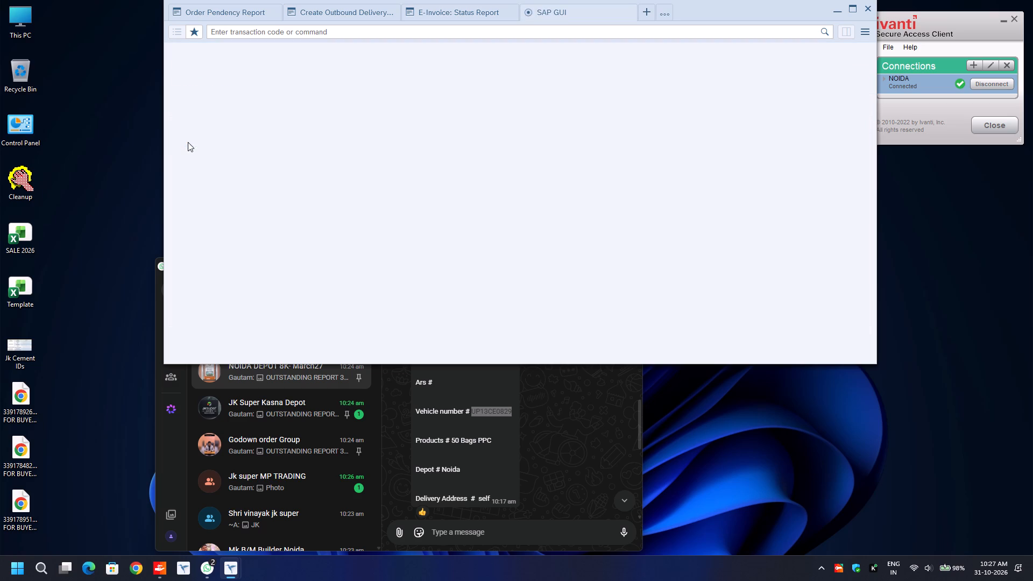
{"action": "left_click", "coordinate": [238, 213]}
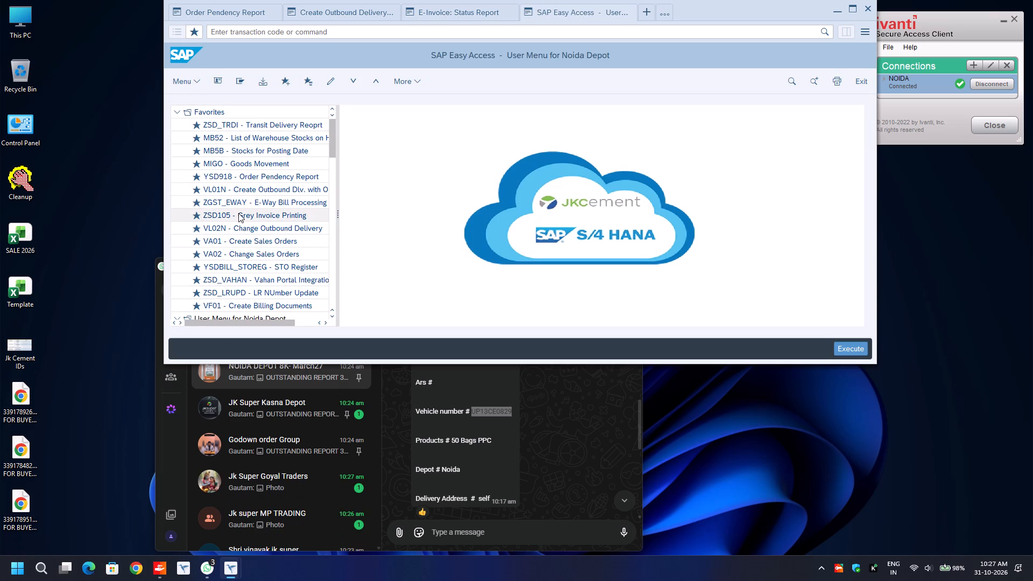
{"action": "key", "text": "Return"}
{"action": "key", "text": "ctrl+v"}
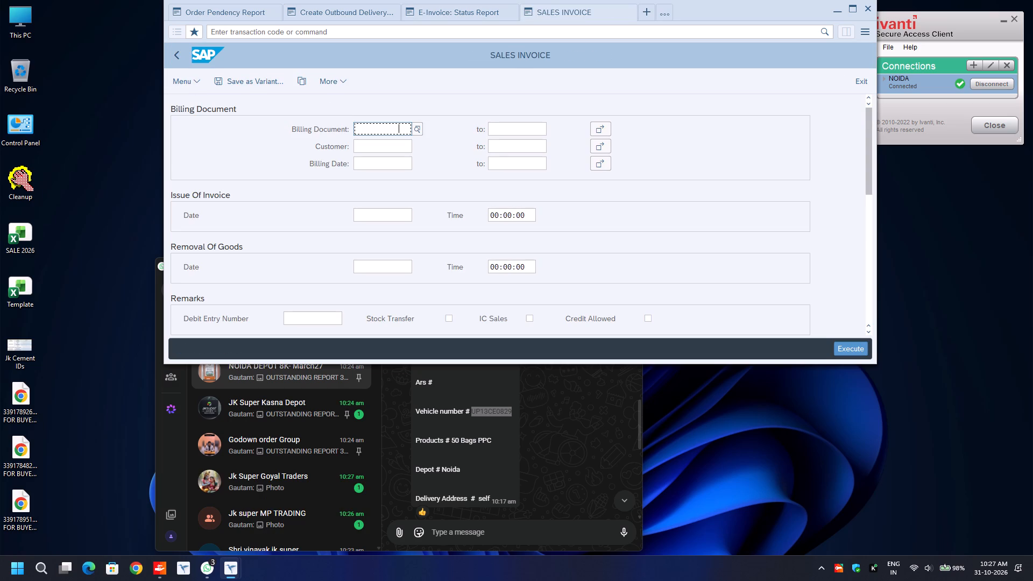
Run the invoice as a digitally signed A4 page print with a new signature and Download, for the Original For Buyer copy.
{"action": "scroll", "coordinate": [238, 213], "scroll_direction": "down", "scroll_amount": 15}
{"action": "left_click", "coordinate": [186, 250]}
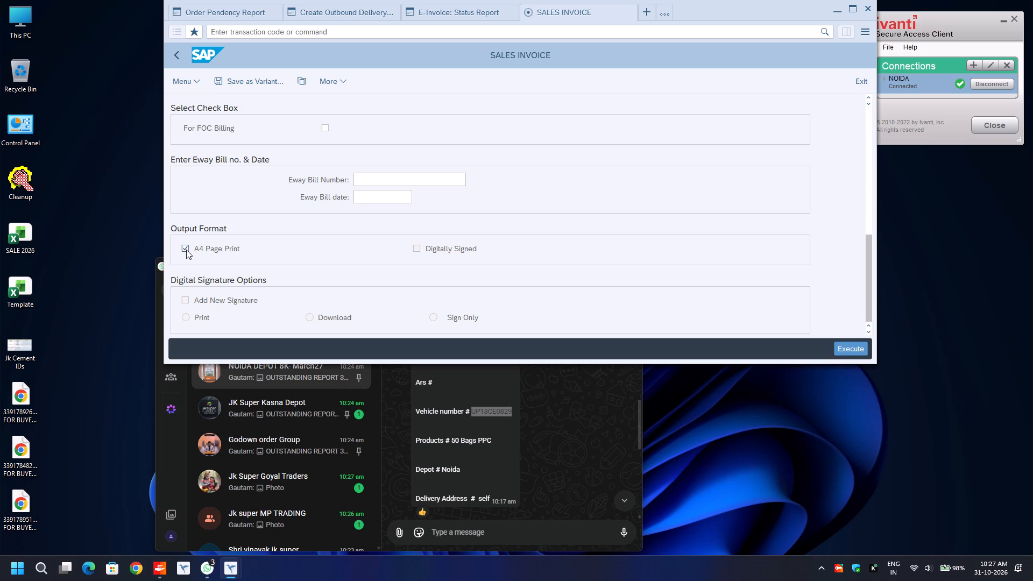
{"action": "key", "text": "Tab"}
{"action": "key", "text": "space"}
{"action": "key", "text": "Tab"}
{"action": "key", "text": "space"}
{"action": "key", "text": "Tab"}
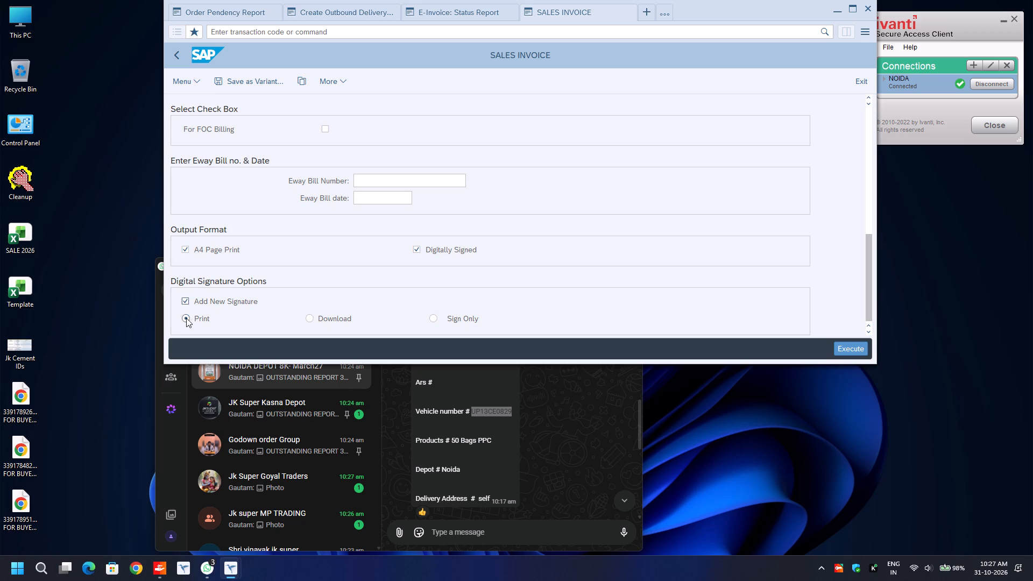
{"action": "key", "text": "Right"}
{"action": "key", "text": "F8"}
{"action": "key", "text": "space"}
{"action": "key", "text": "Return"}
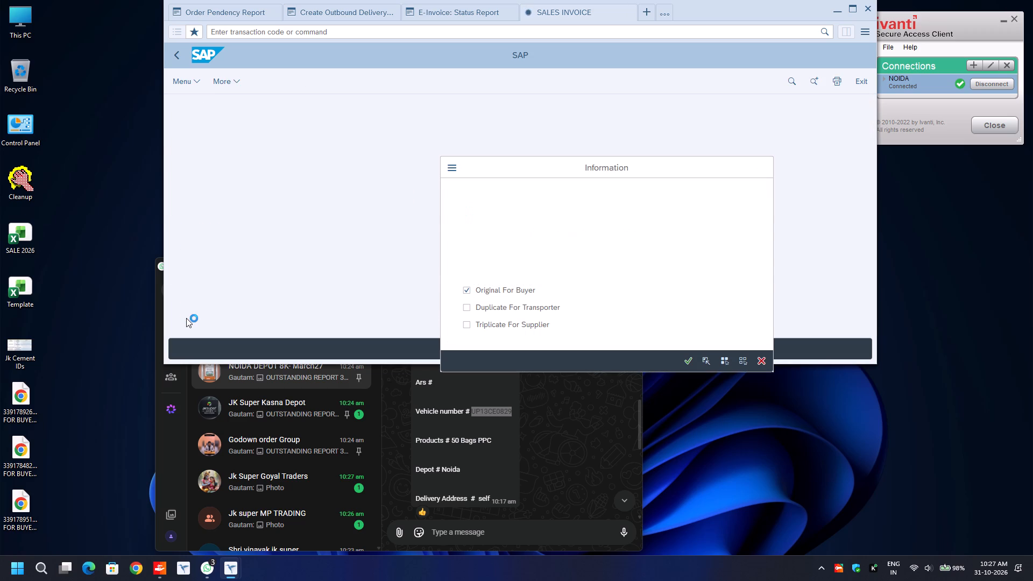
From the e-invoice status report, download the E-Way Bill PDF, show the file in its Downloads folder and close the browser window.
{"action": "left_click", "coordinate": [466, 8]}
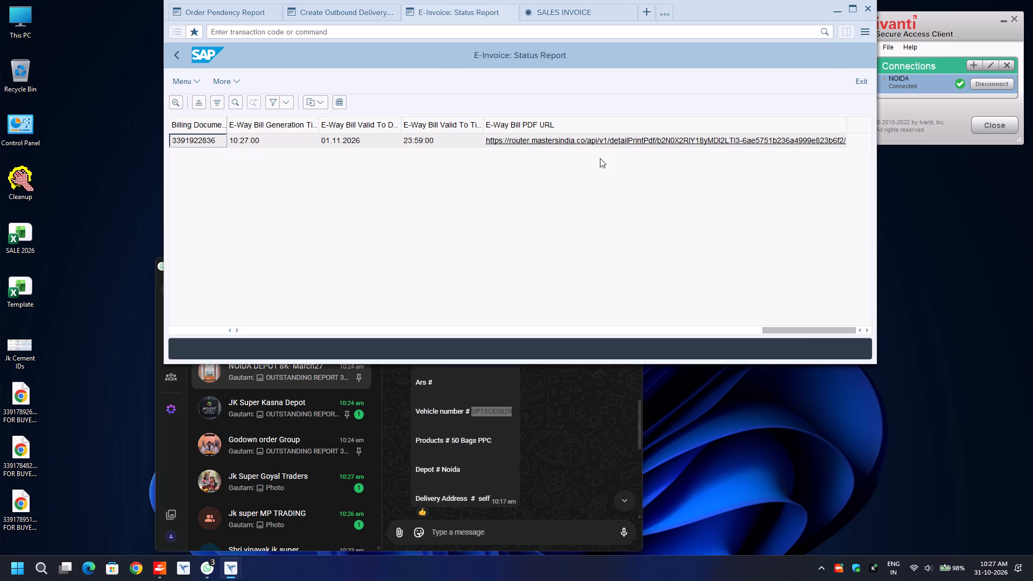
{"action": "left_click", "coordinate": [603, 140]}
{"action": "key", "text": "Left"}
{"action": "key", "text": "Return"}
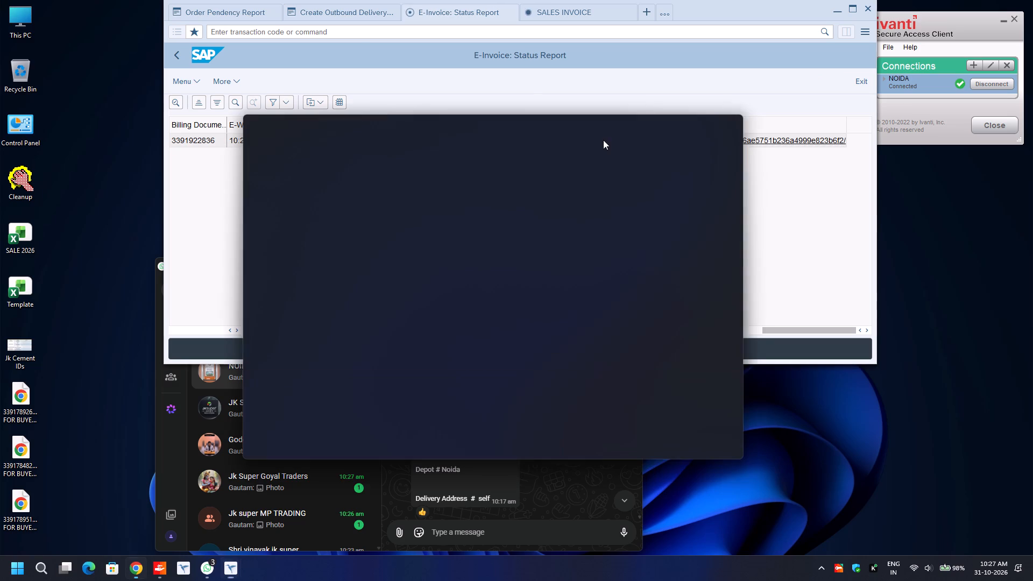
{"action": "left_click", "coordinate": [659, 175]}
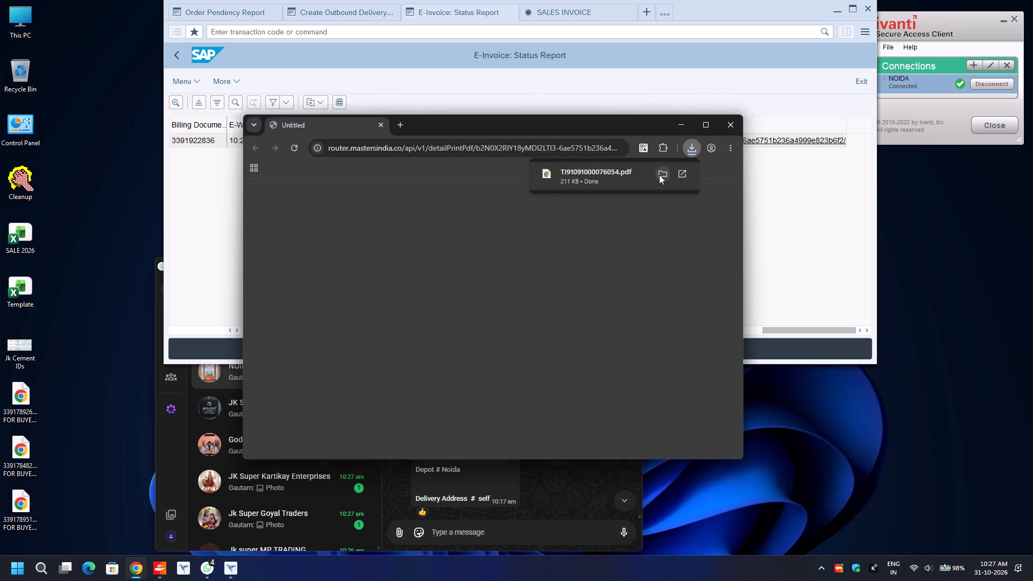
{"action": "left_click", "coordinate": [730, 120]}
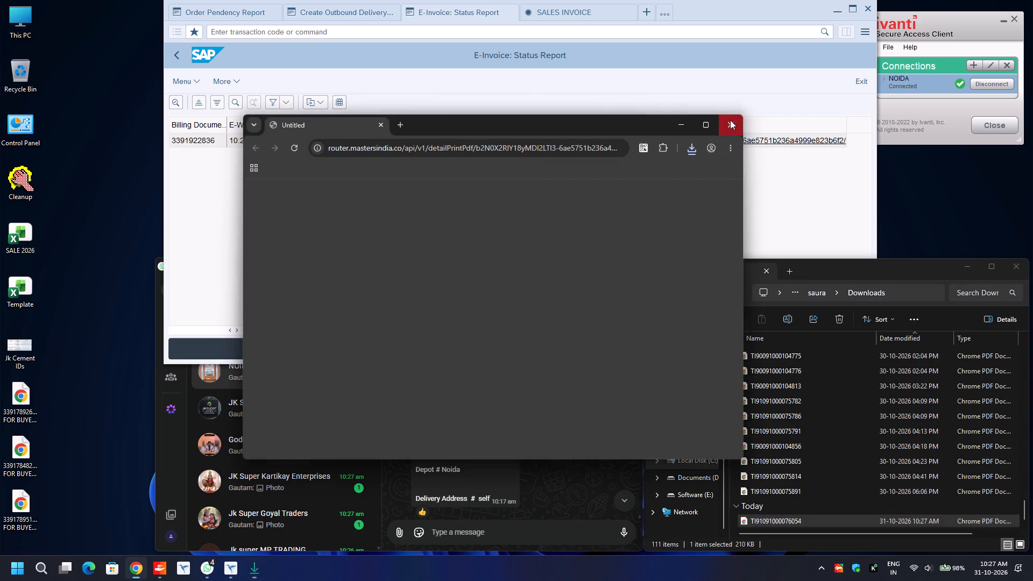